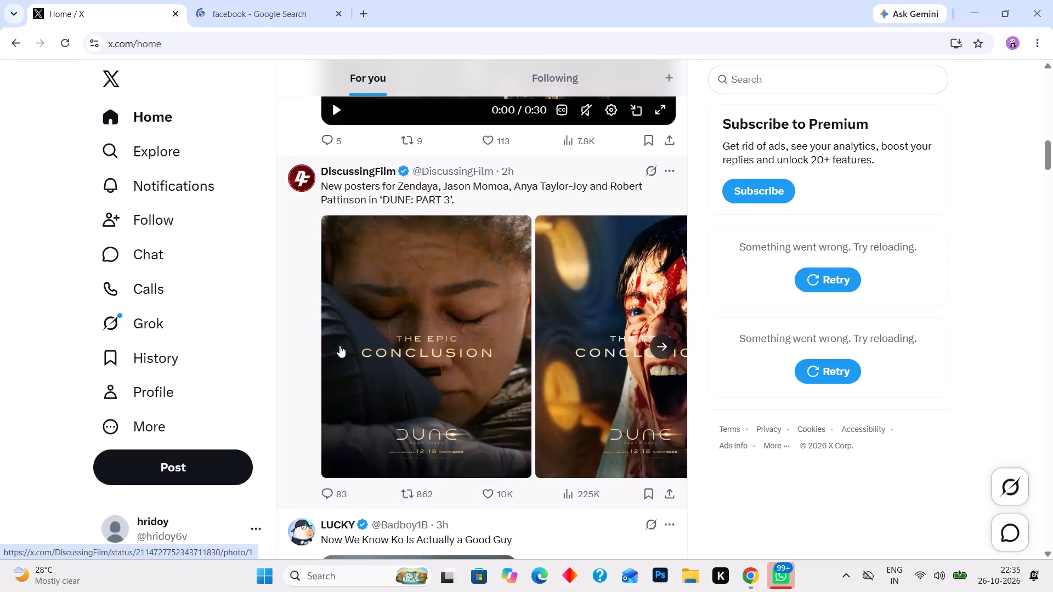
Open the first DUNE: PART 3 poster in the DiscussingFilm post and save it as 401 in the z - Copy folder.
{"action": "left_click", "coordinate": [411, 341]}
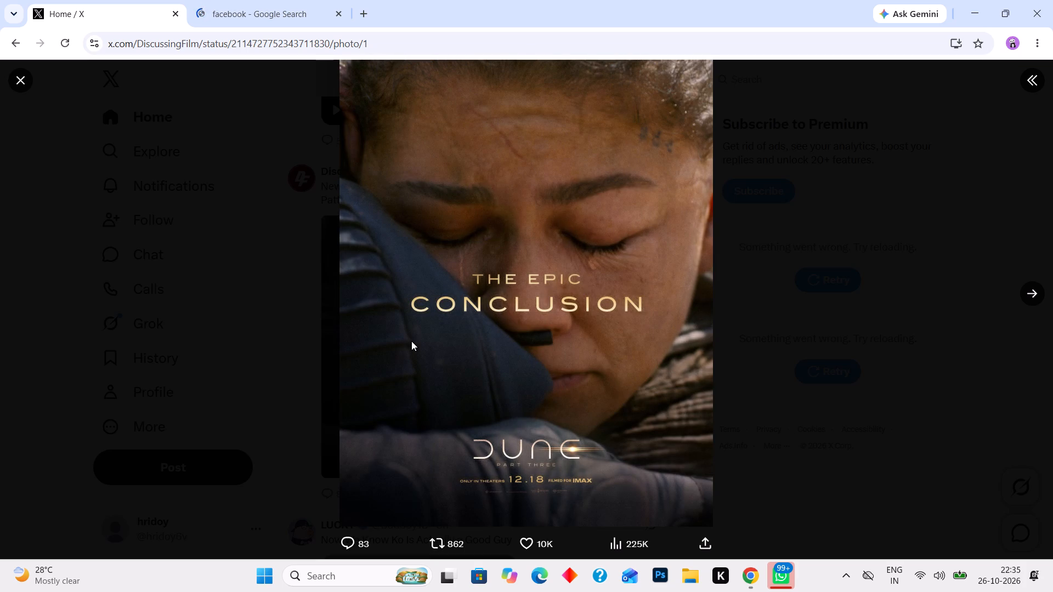
{"action": "right_click", "coordinate": [539, 216]}
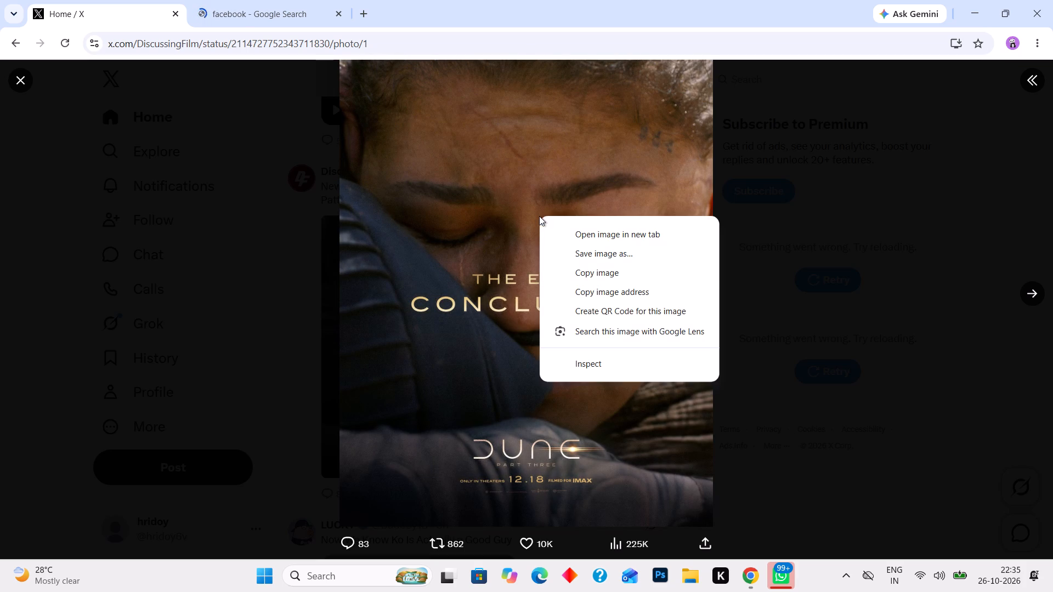
{"action": "left_click", "coordinate": [595, 250]}
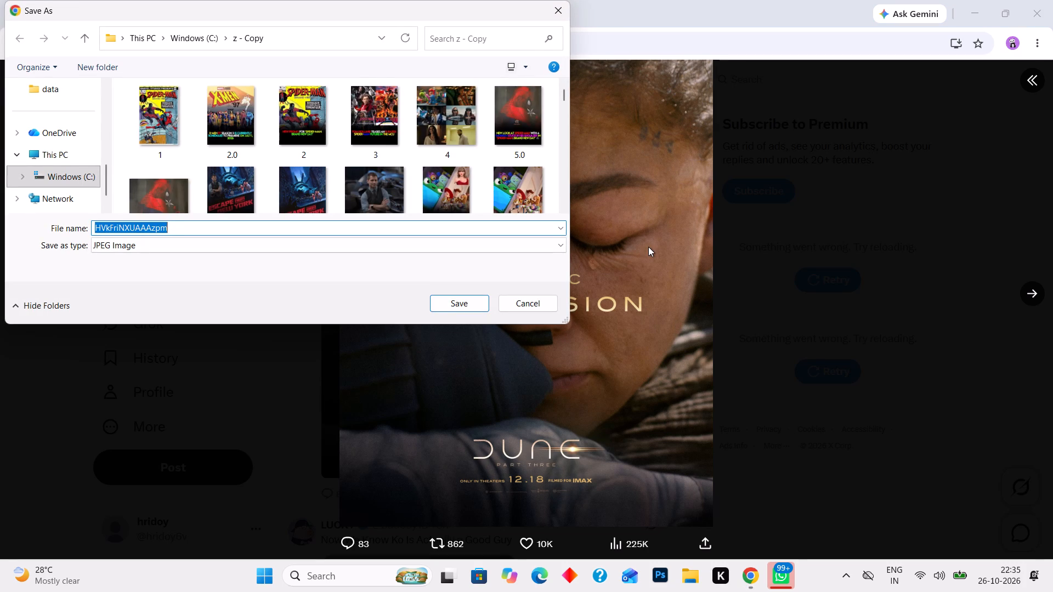
{"action": "type", "text": "400"}
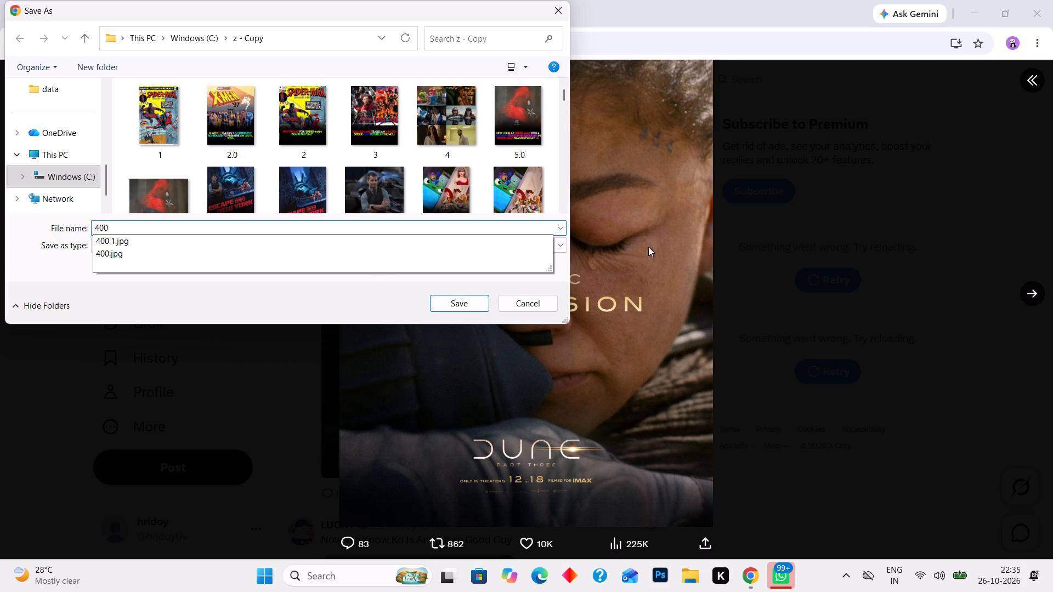
{"action": "key", "text": "BackSpace"}
{"action": "key", "text": "1"}
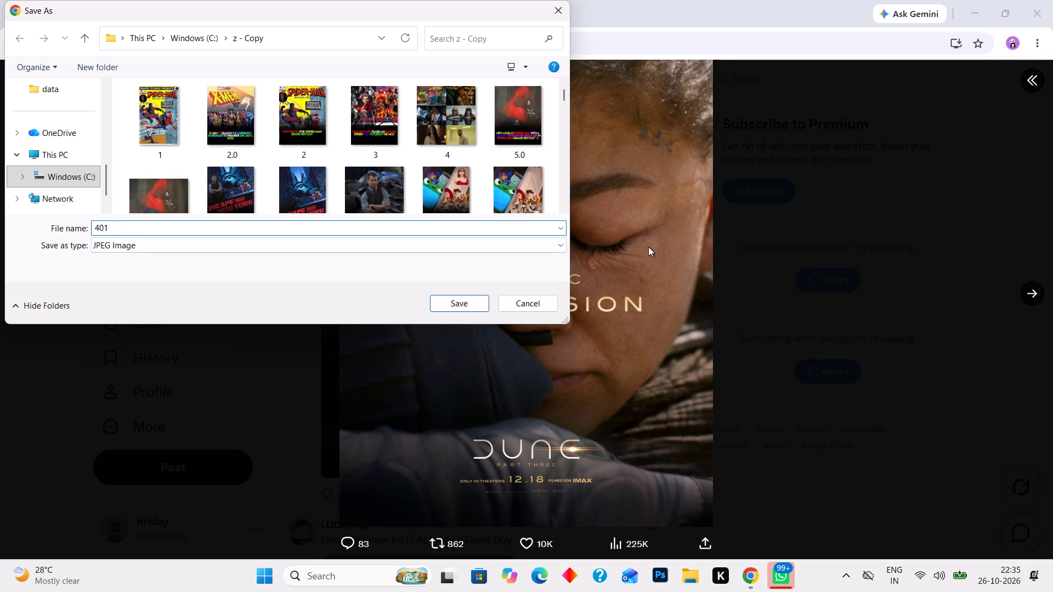
{"action": "key", "text": "Return"}
Go to the second poster in the post and save it as 401.1 in the same folder.
{"action": "key", "text": "Right"}
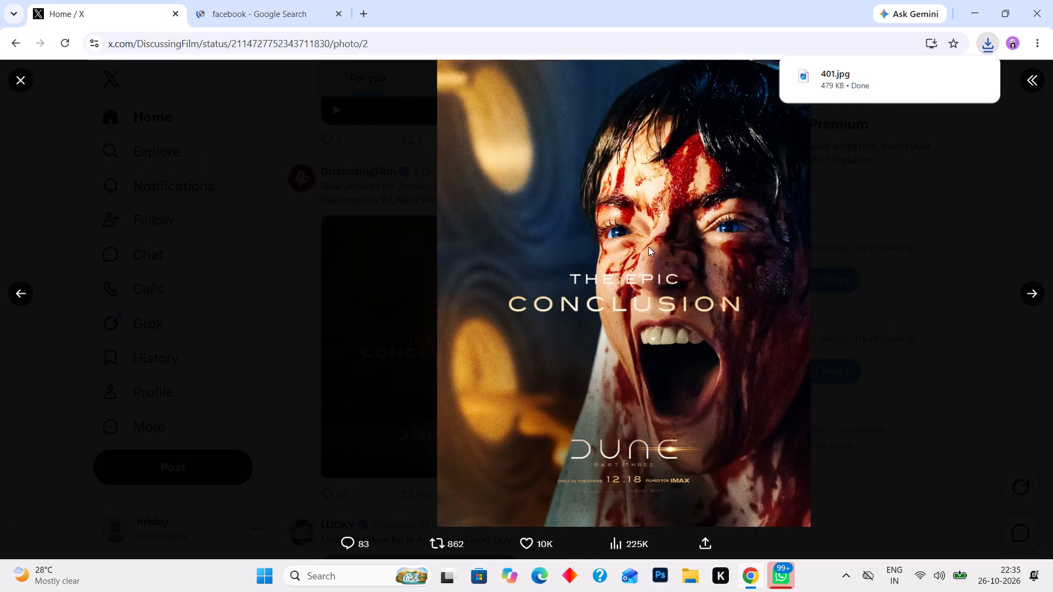
{"action": "right_click", "coordinate": [648, 247]}
{"action": "left_click", "coordinate": [671, 282]}
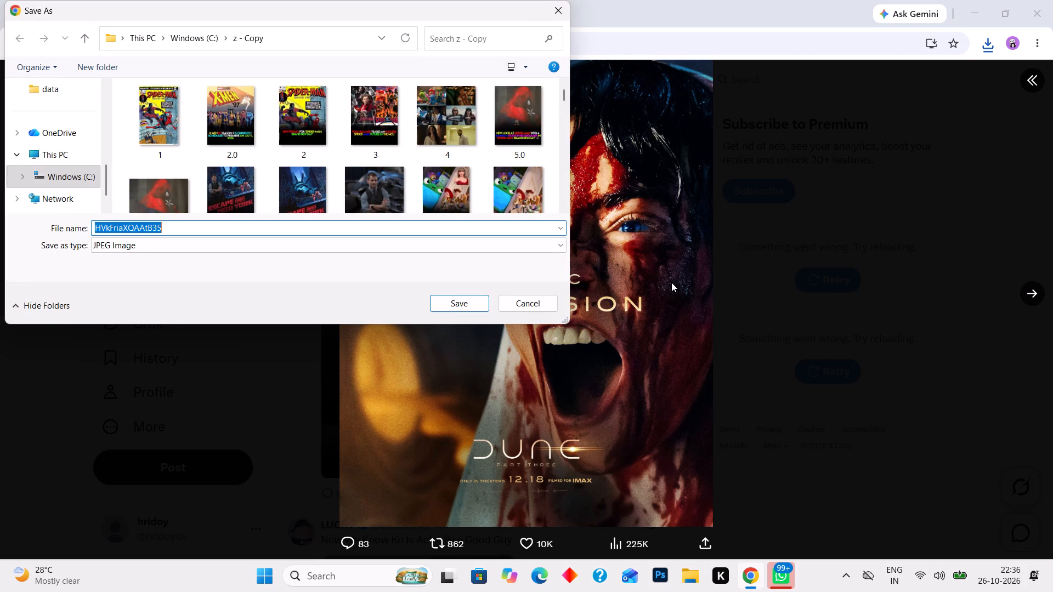
{"action": "type", "text": "40"}
{"action": "type", "text": "1.1"}
{"action": "key", "text": "Return"}
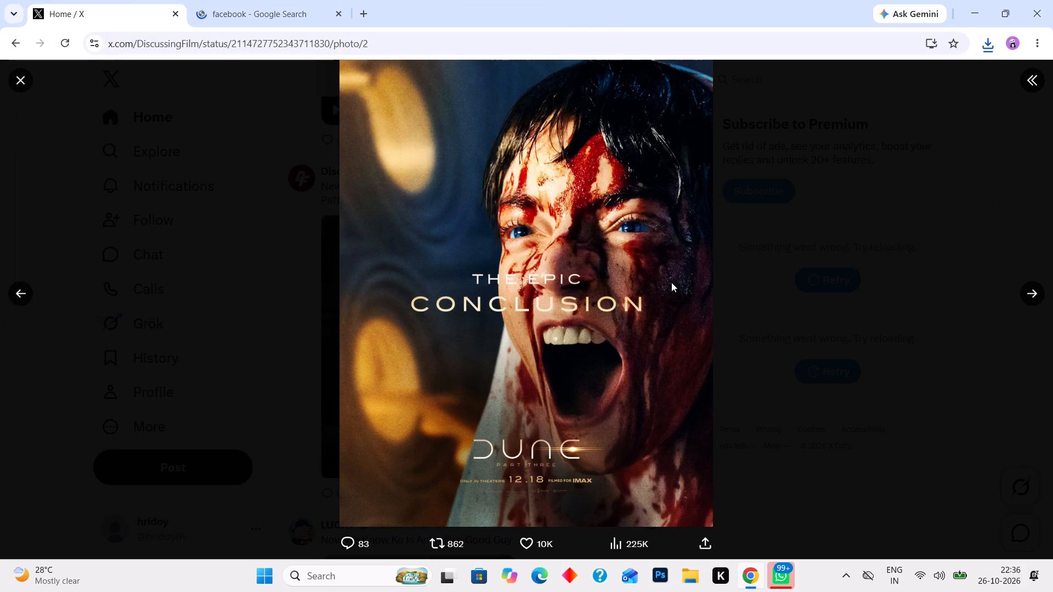
Go to the third poster in the post and save it as 401.2 in the same folder.
{"action": "key", "text": "Right"}
{"action": "right_click", "coordinate": [671, 282]}
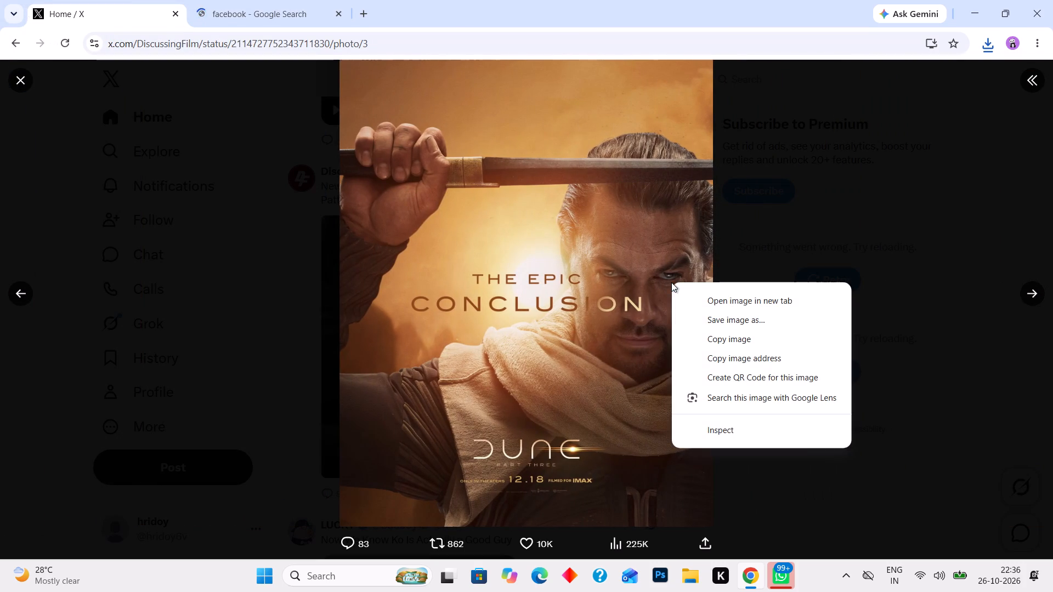
{"action": "left_click", "coordinate": [704, 324]}
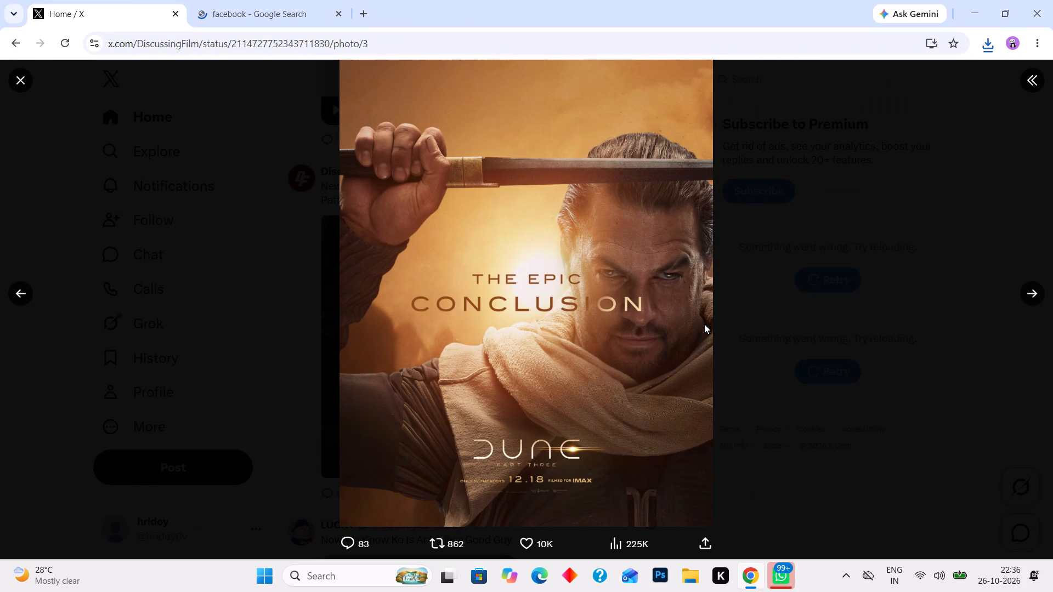
{"action": "type", "text": "401.2"}
{"action": "key", "text": "Return"}
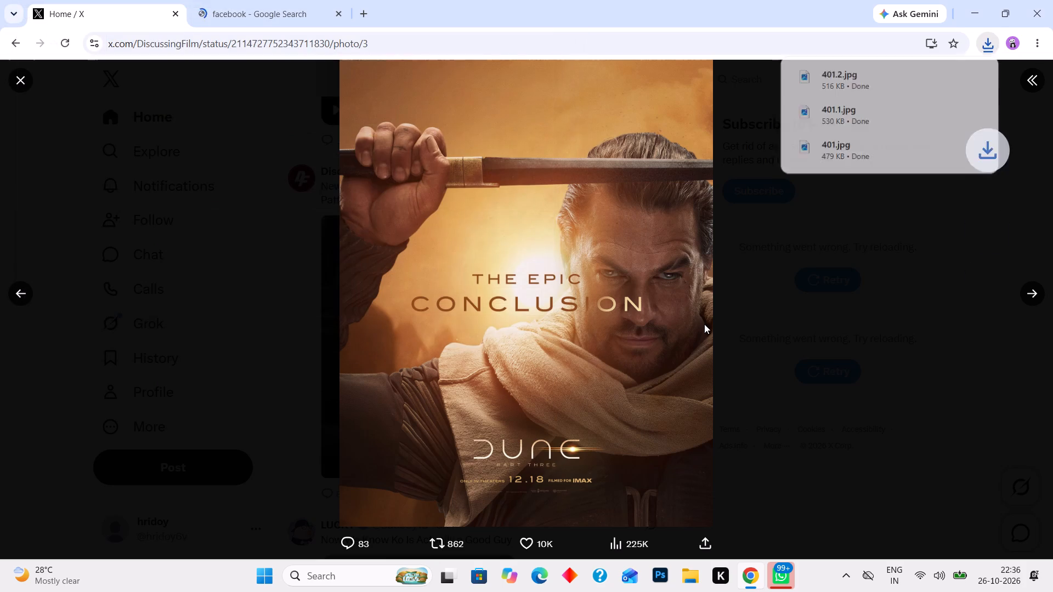
Save the fourth poster of the post as 401.3 in the same folder, and close the photo viewer.
{"action": "key", "text": "Right"}
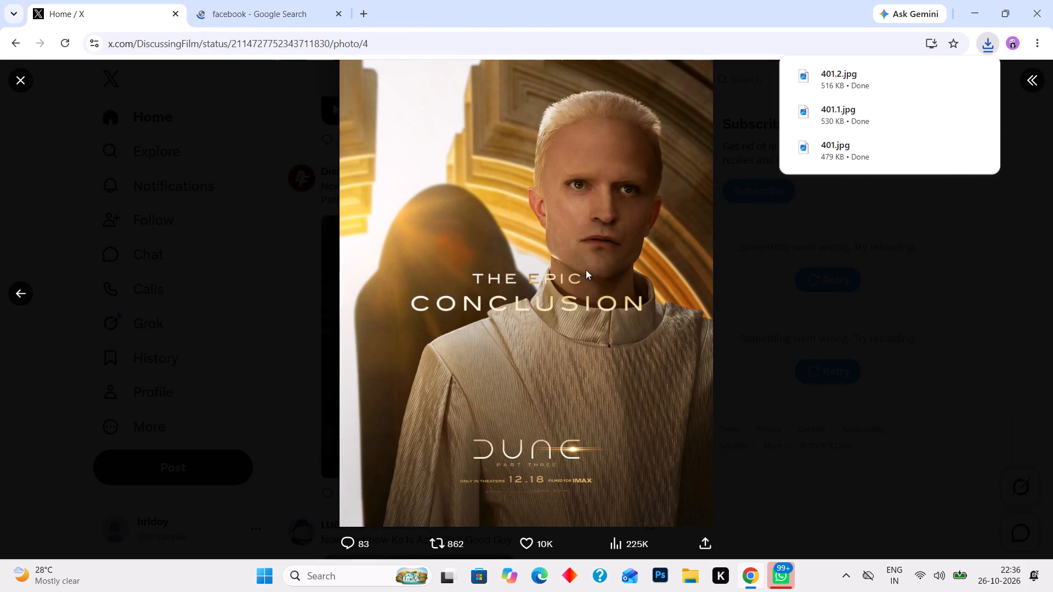
{"action": "right_click", "coordinate": [546, 248]}
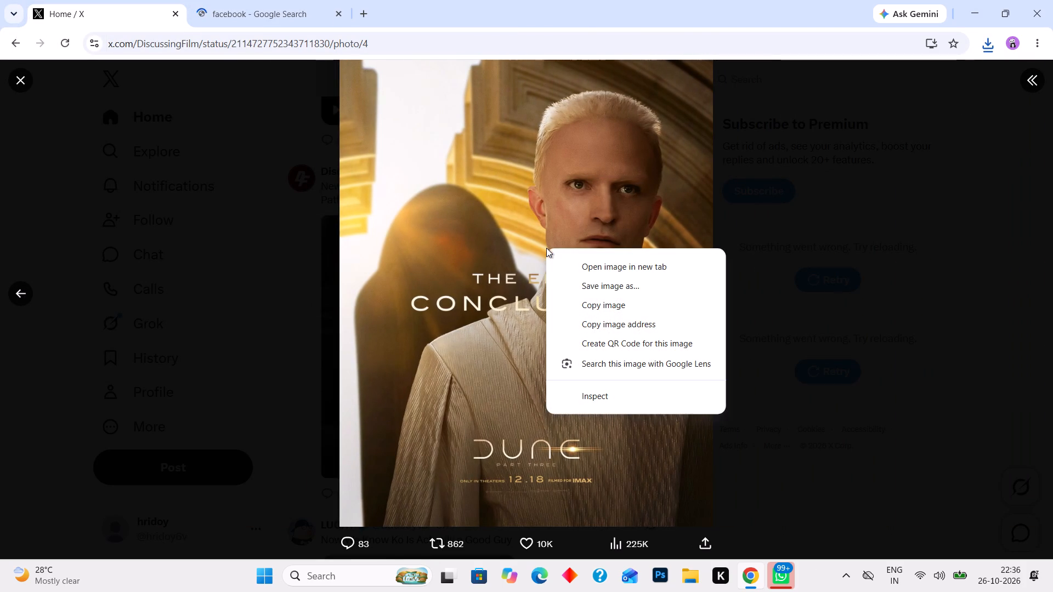
{"action": "left_click", "coordinate": [583, 282]}
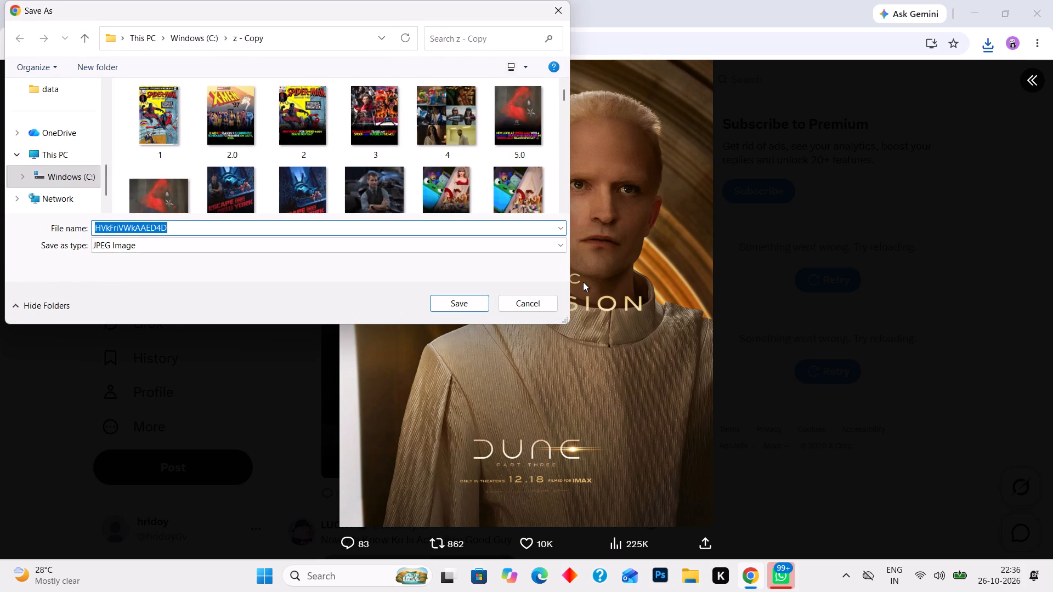
{"action": "type", "text": "401.3"}
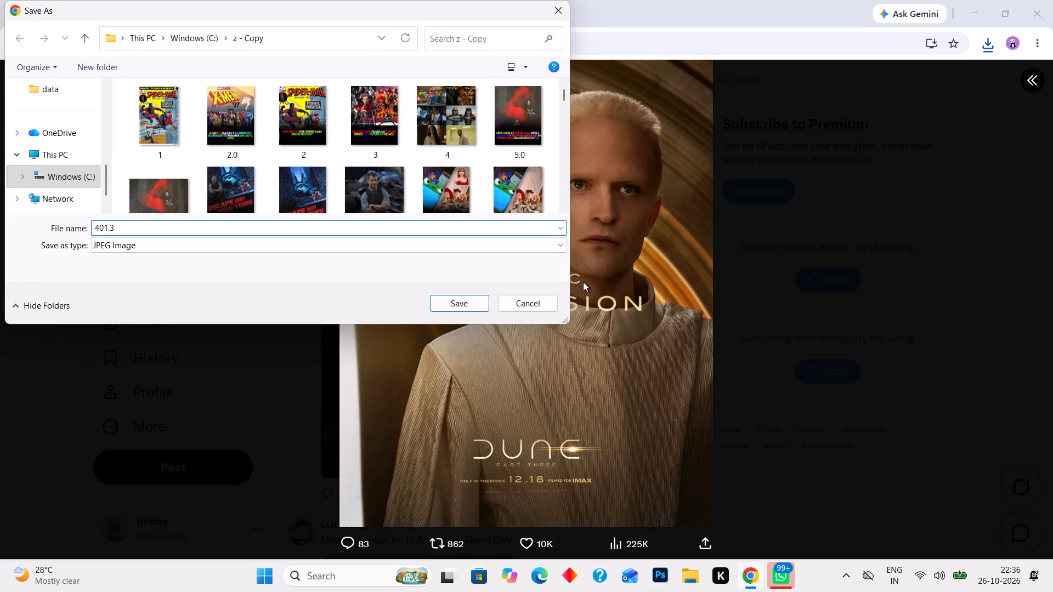
{"action": "key", "text": "Return"}
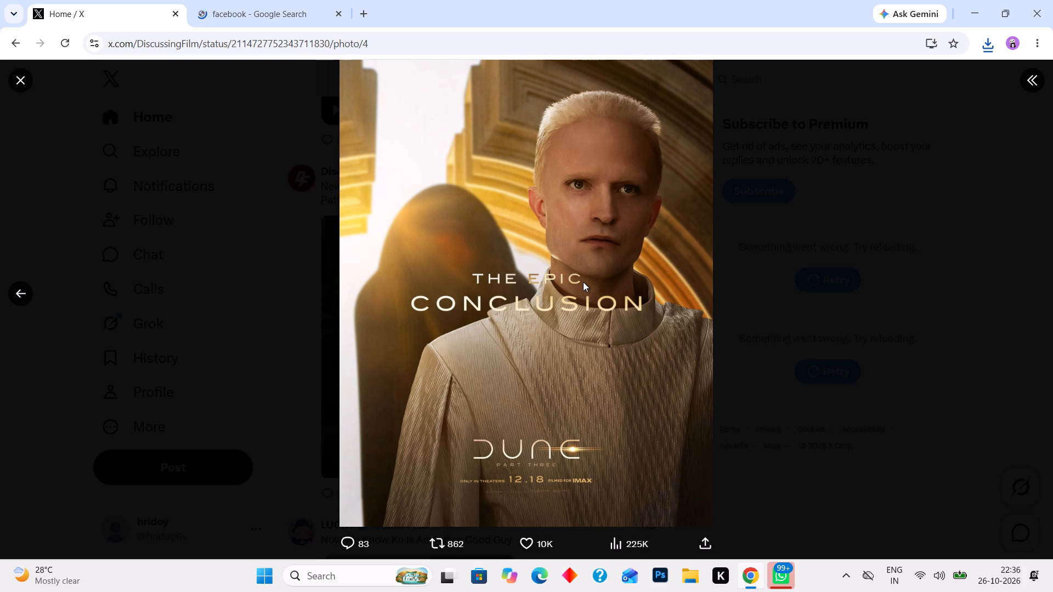
{"action": "left_click", "coordinate": [769, 282]}
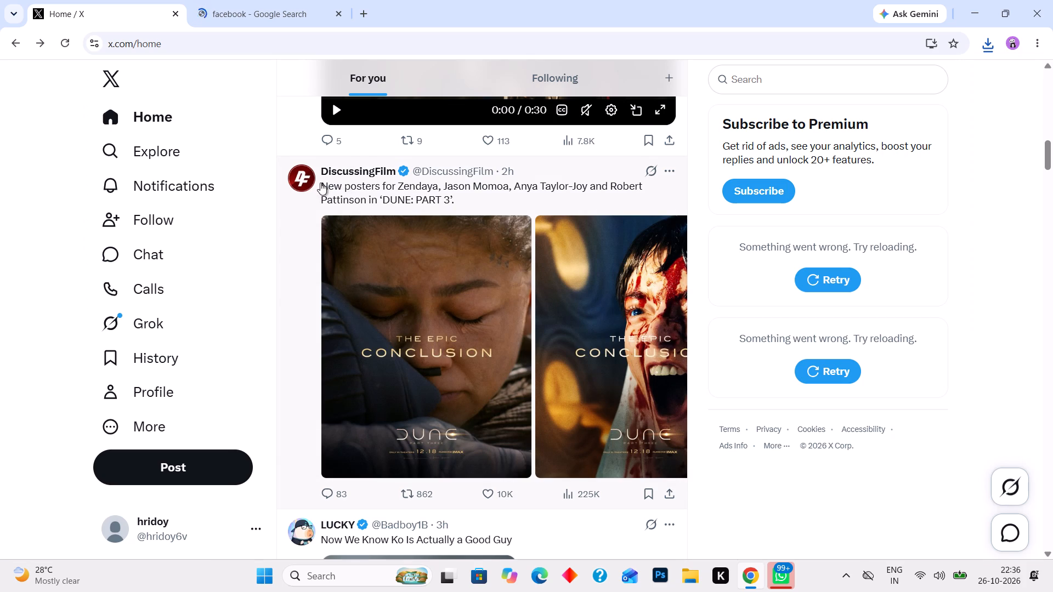
Copy the caption text of the DiscussingFilm post about the new DUNE: PART 3 posters.
{"action": "left_click_drag", "start_coordinate": [320, 183], "coordinate": [466, 202]}
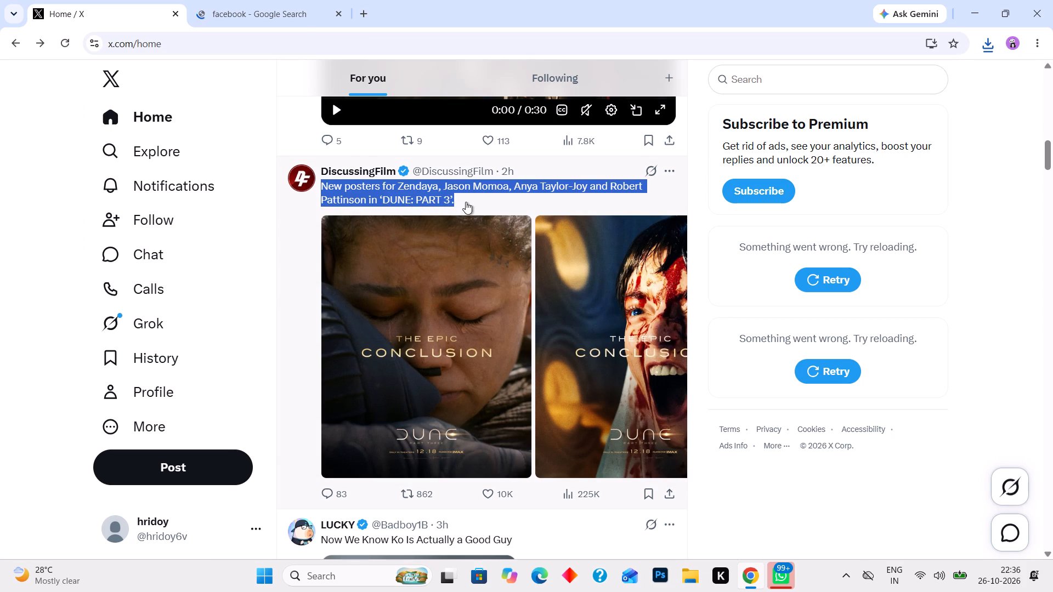
{"action": "key", "text": "ctrl+c"}
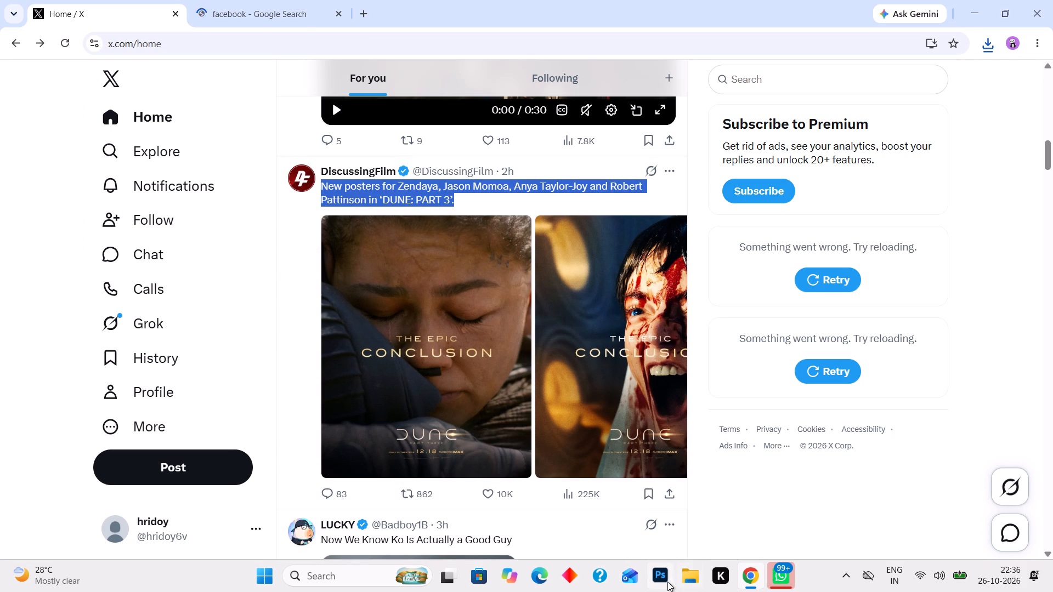
Switch to Photoshop.
{"action": "left_click", "coordinate": [661, 577]}
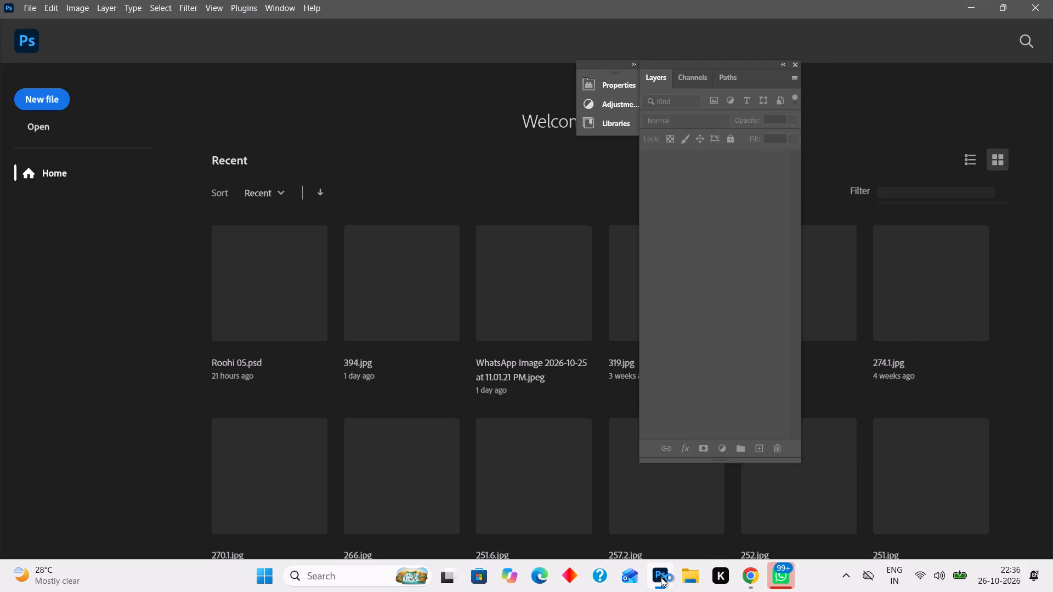
Open the recent file Roohi 05.psd.
{"action": "left_click", "coordinate": [269, 281]}
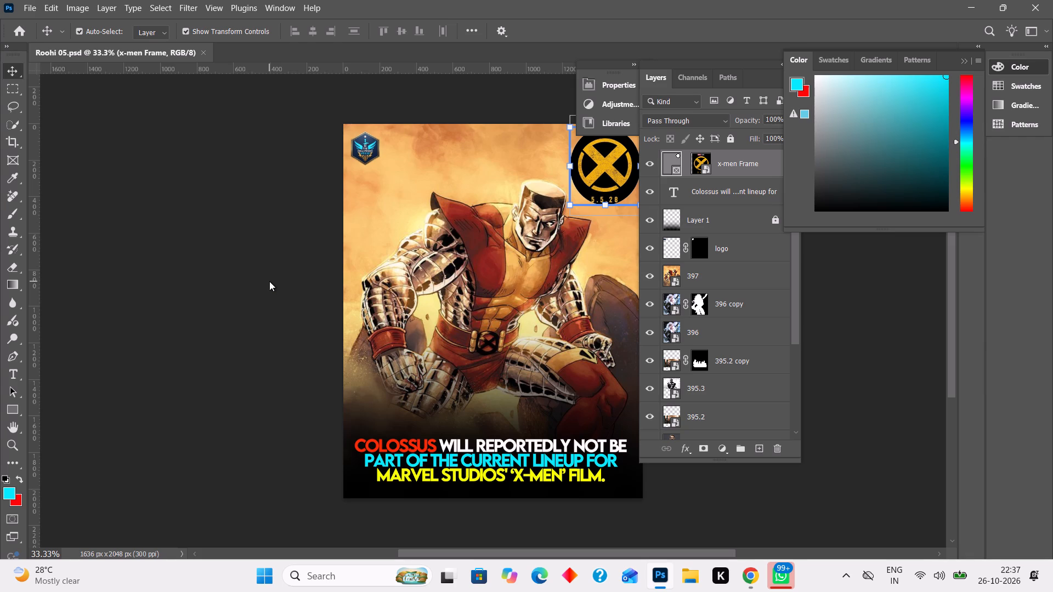
Move the x-men Frame layer directly below the Colossus headline text layer, and leave no layer selected.
{"action": "left_click", "coordinate": [881, 306]}
{"action": "left_click_drag", "start_coordinate": [737, 166], "coordinate": [744, 216]}
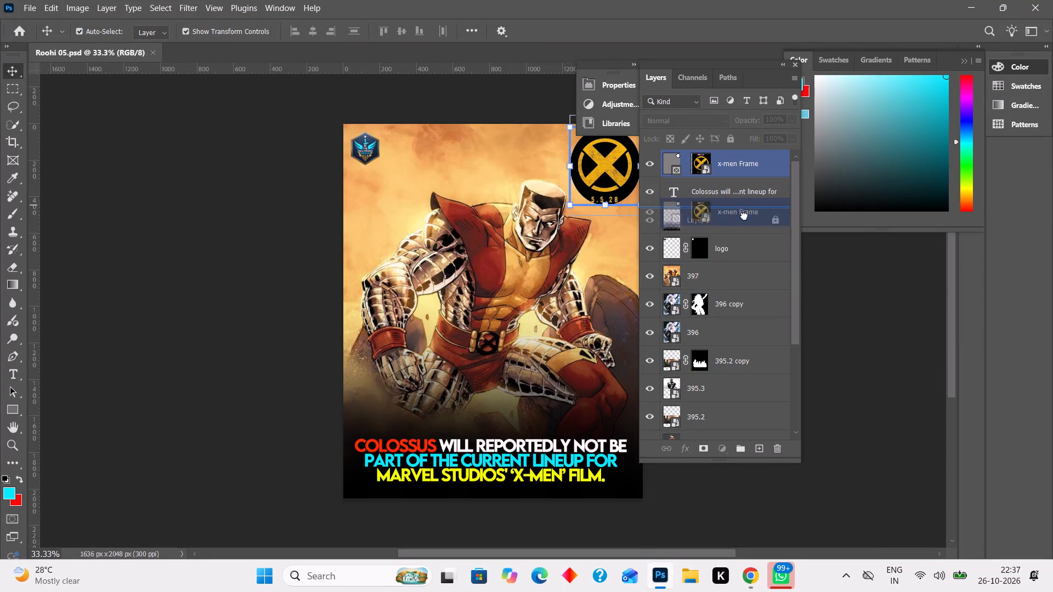
{"action": "left_click_drag", "start_coordinate": [744, 216], "coordinate": [745, 206]}
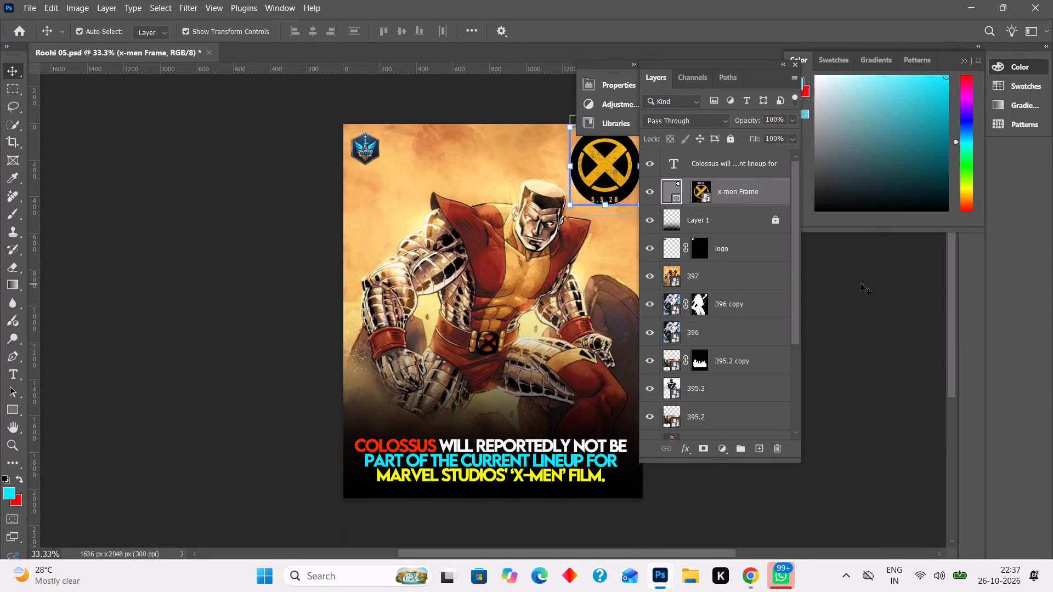
{"action": "left_click", "coordinate": [860, 283]}
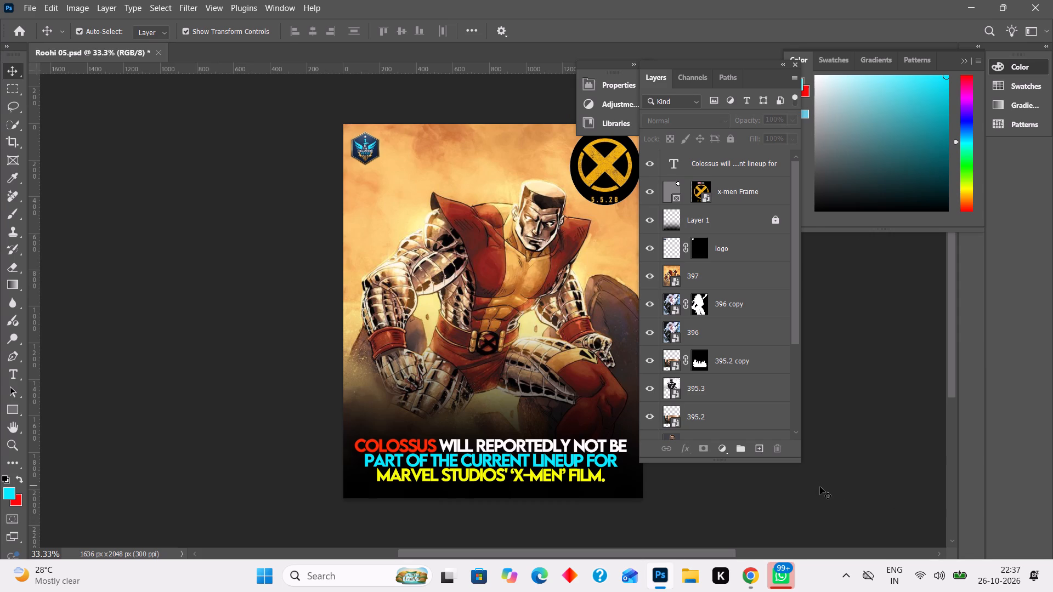
Switch to WhatsApp.
{"action": "left_click", "coordinate": [782, 568]}
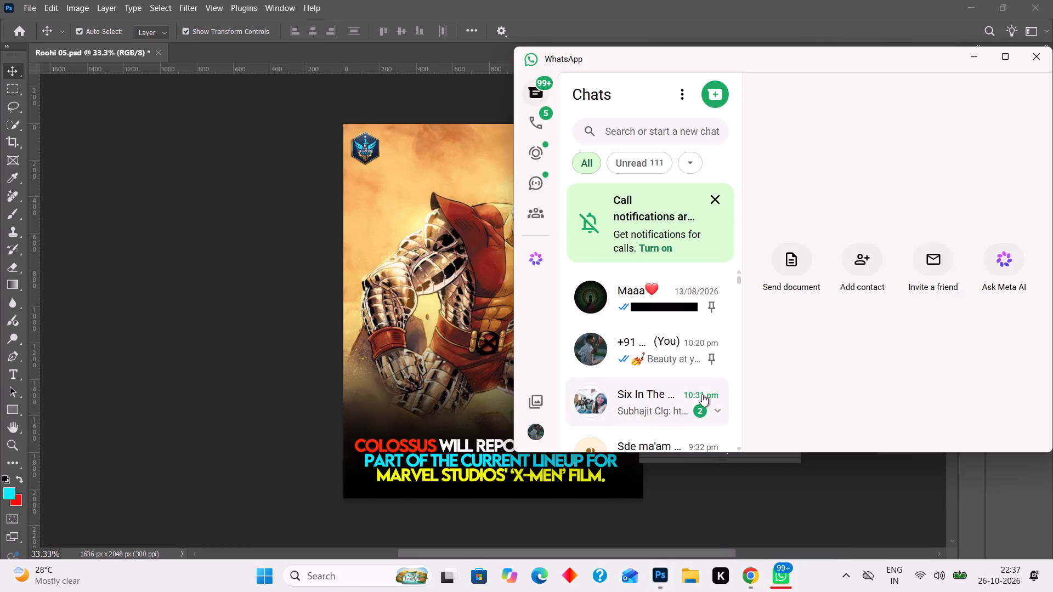
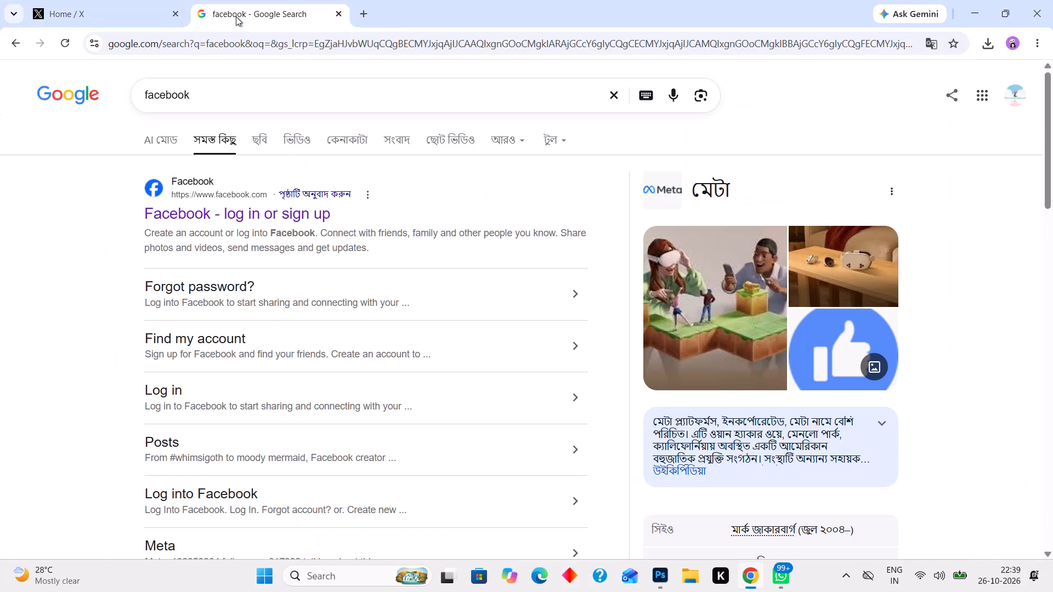
Return to the DiscussingFilm post about the new DUNE: PART 3 posters in the X home feed.
{"action": "left_click", "coordinate": [100, 11]}
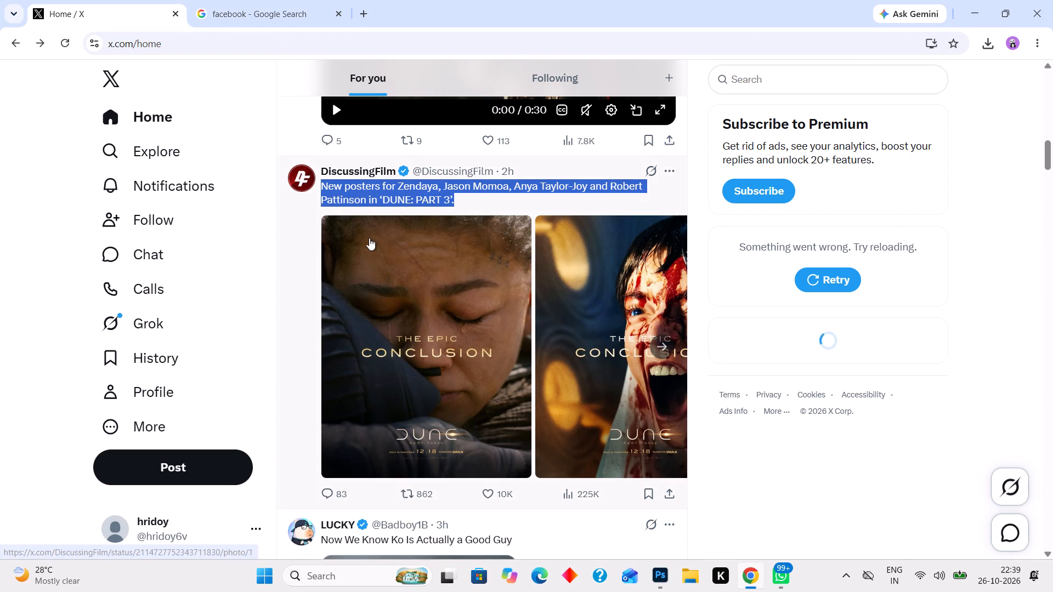
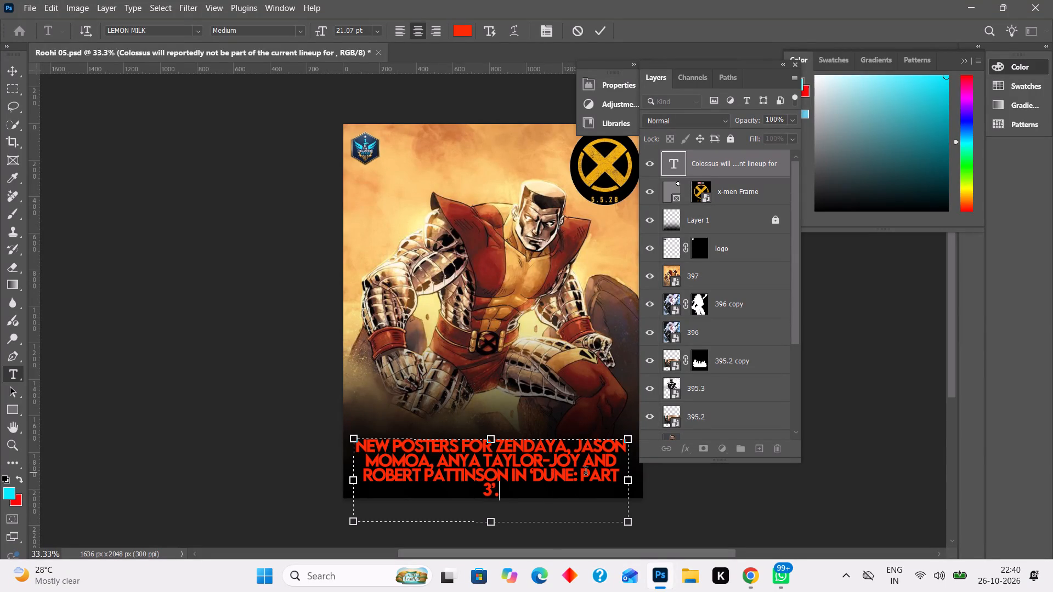
Break the headline into four centred lines, starting new lines before "Jason Momoa" and before "in 'Dune: Part 3'".
{"action": "left_click", "coordinate": [531, 480]}
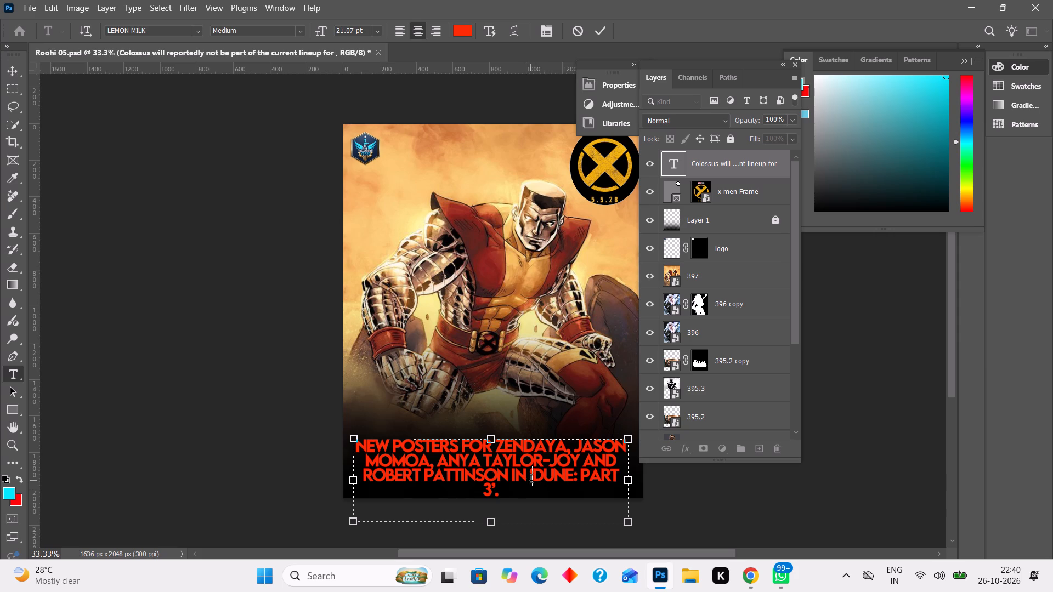
{"action": "left_click", "coordinate": [529, 475]}
Break the caption before "in 'Dune: Part 3'." so that this phrase sits on its own last line.
{"action": "left_click", "coordinate": [512, 476]}
{"action": "key", "text": "Return"}
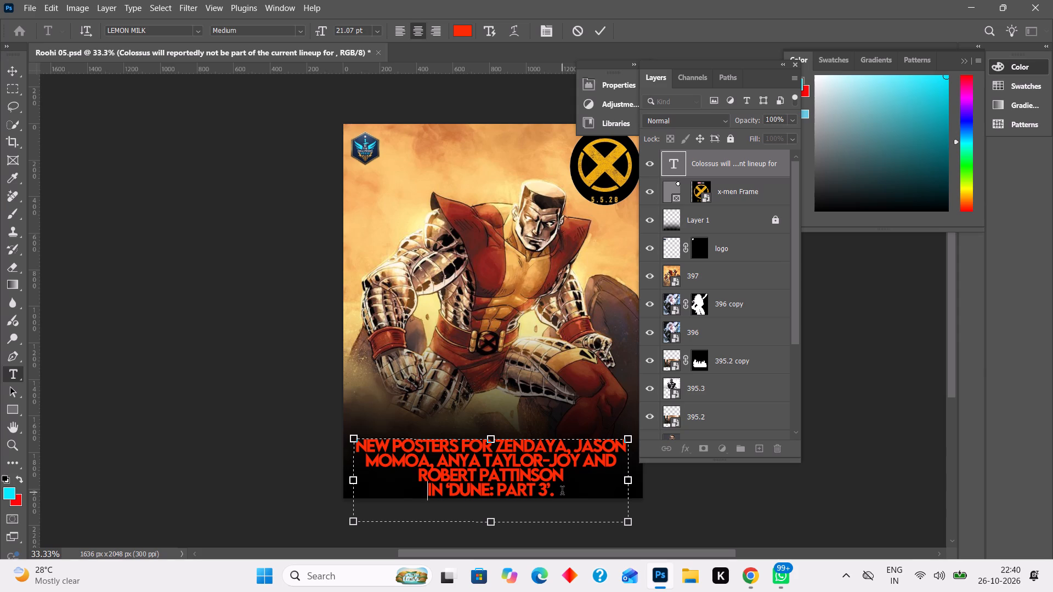
{"action": "left_click", "coordinate": [573, 448]}
{"action": "key", "text": "Return"}
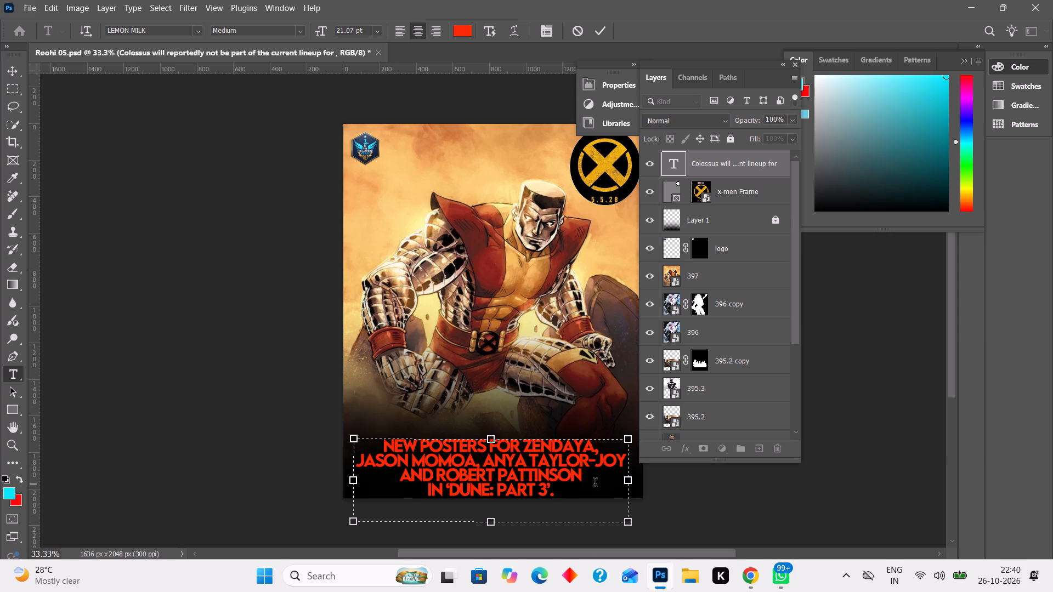
{"action": "left_click", "coordinate": [694, 480]}
Nudge the headline text slightly upward within the black area at the poster's bottom and deselect it.
{"action": "key", "text": "Up"}
{"action": "key", "text": "Up"}
{"action": "key", "text": "Up"}
{"action": "key", "text": "Up"}
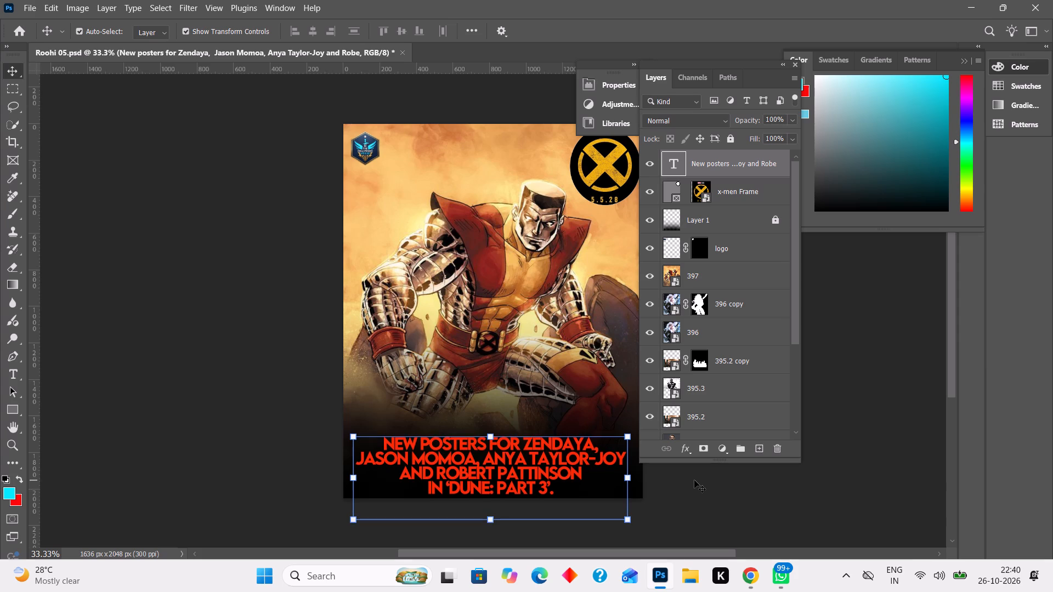
{"action": "key", "text": "Up"}
{"action": "key", "text": "Up"}
{"action": "key", "text": "Up"}
{"action": "key", "text": "Up"}
{"action": "key", "text": "Up"}
{"action": "key", "text": "Up"}
{"action": "key", "text": "Up"}
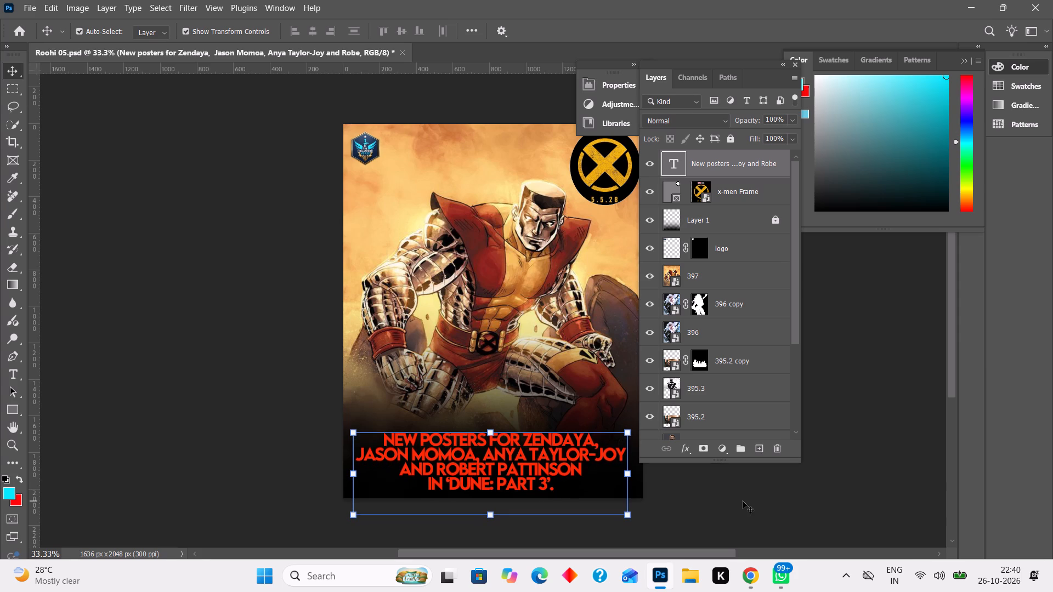
{"action": "left_click", "coordinate": [743, 501]}
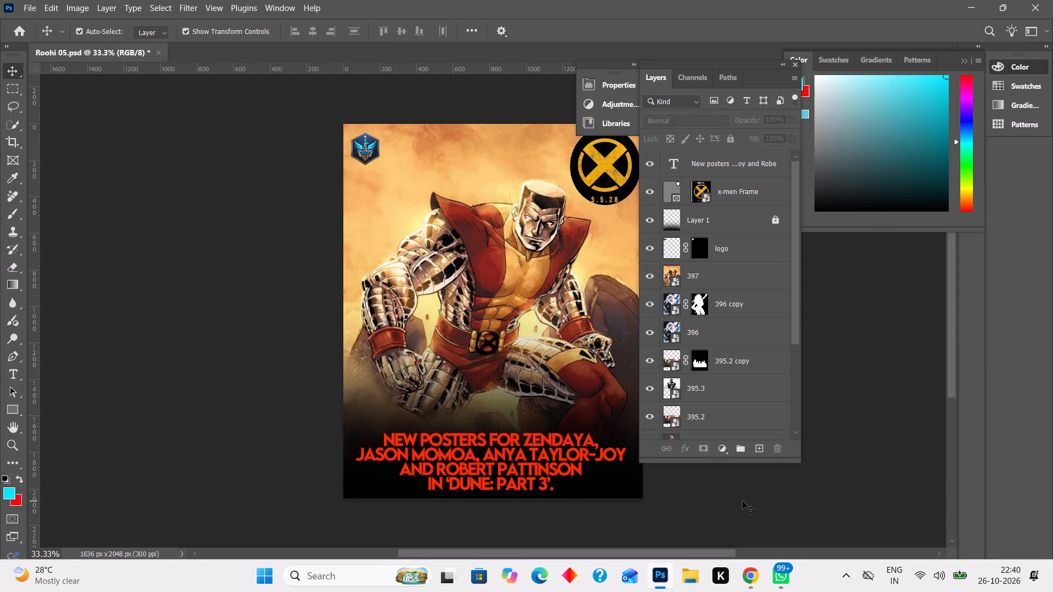
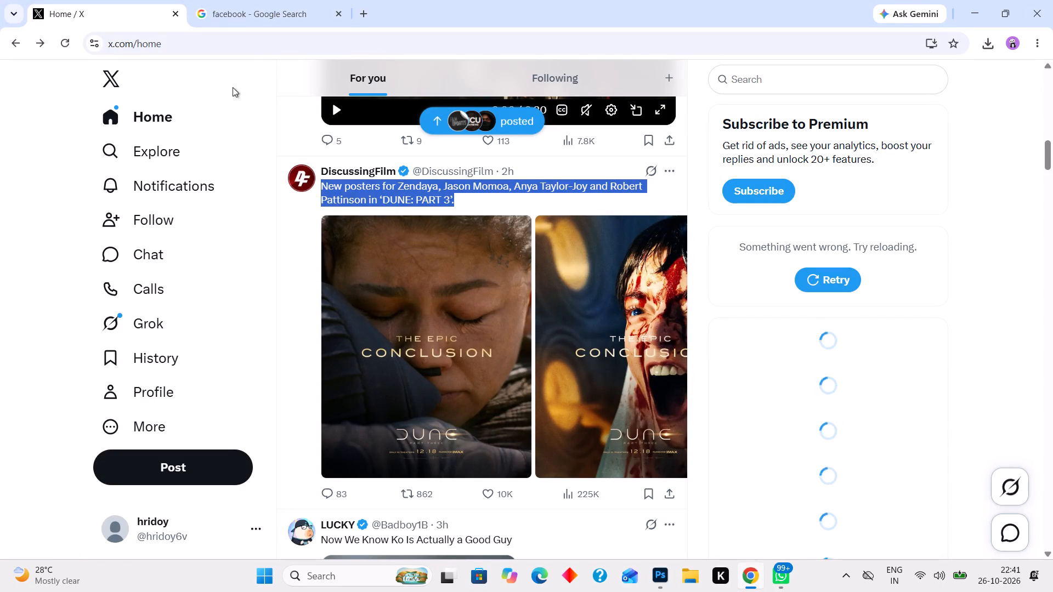
Open the Facebook site from the existing Google search results for facebook.
{"action": "left_click", "coordinate": [256, 20]}
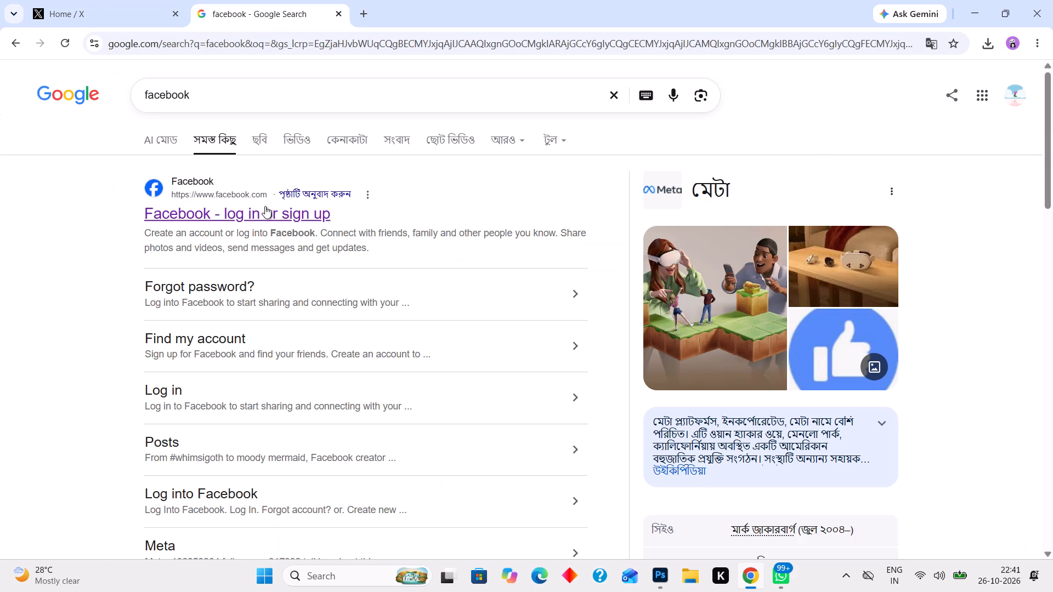
{"action": "left_click", "coordinate": [253, 207]}
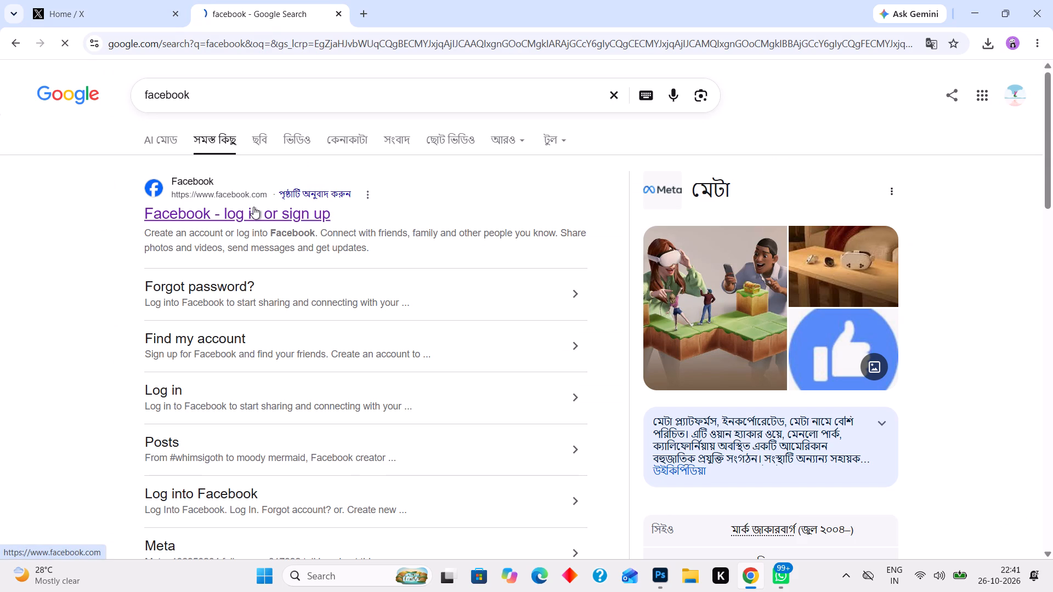
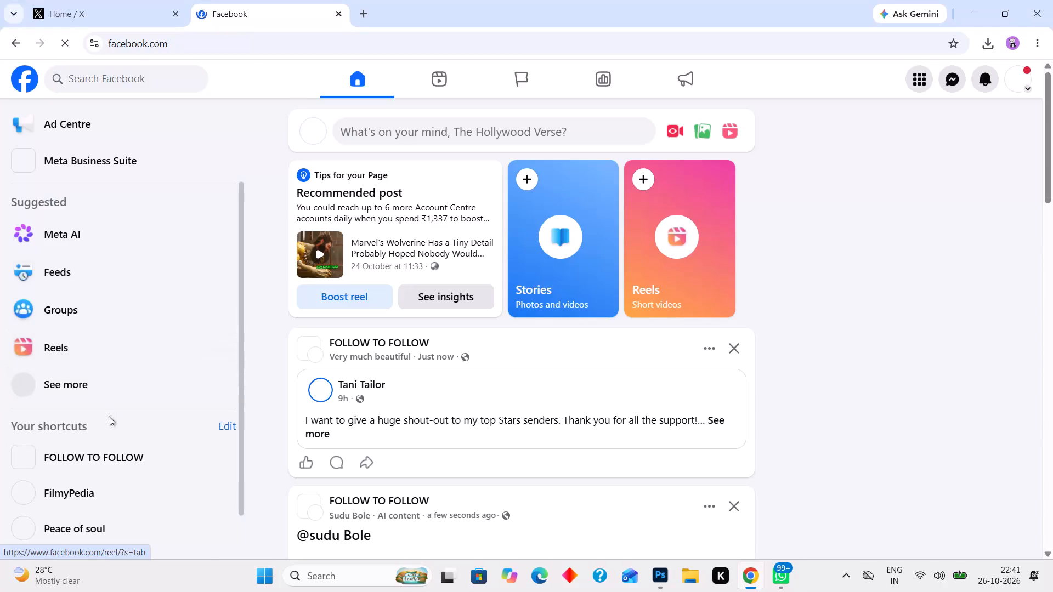
Find Meta Business Suite among the Facebook shortcuts of The Hollywood Verse page and open it.
{"action": "scroll", "coordinate": [102, 441], "scroll_direction": "down", "scroll_amount": 3}
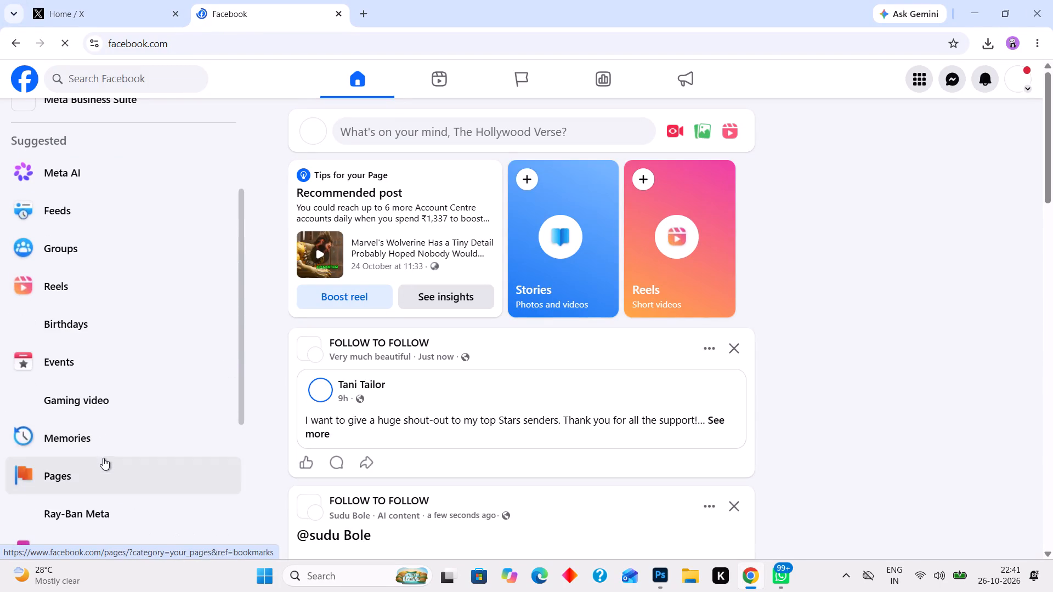
{"action": "scroll", "coordinate": [114, 385], "scroll_direction": "down", "scroll_amount": 6}
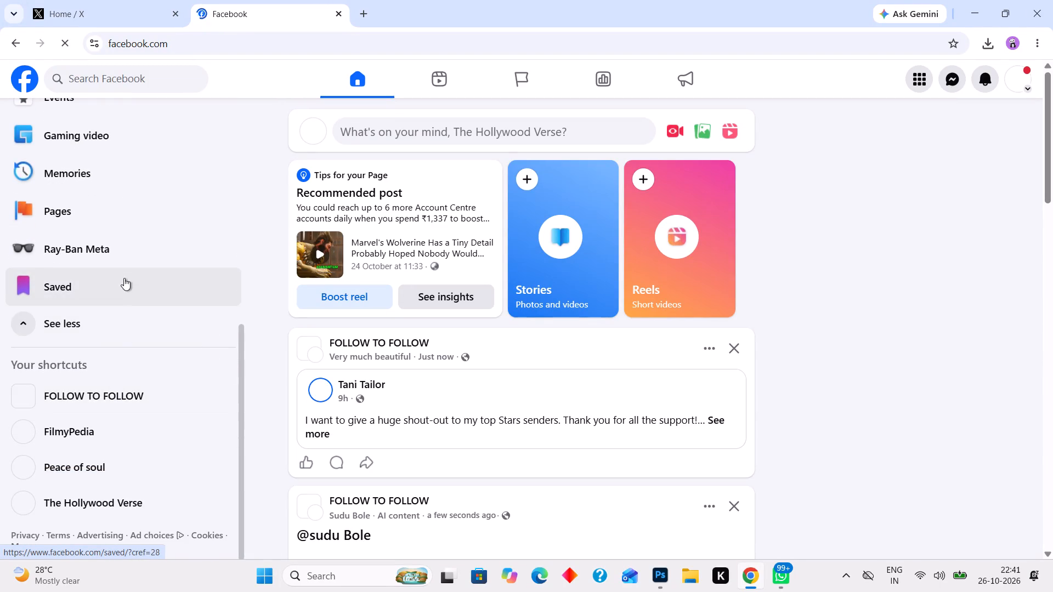
{"action": "scroll", "coordinate": [126, 274], "scroll_direction": "up", "scroll_amount": 5}
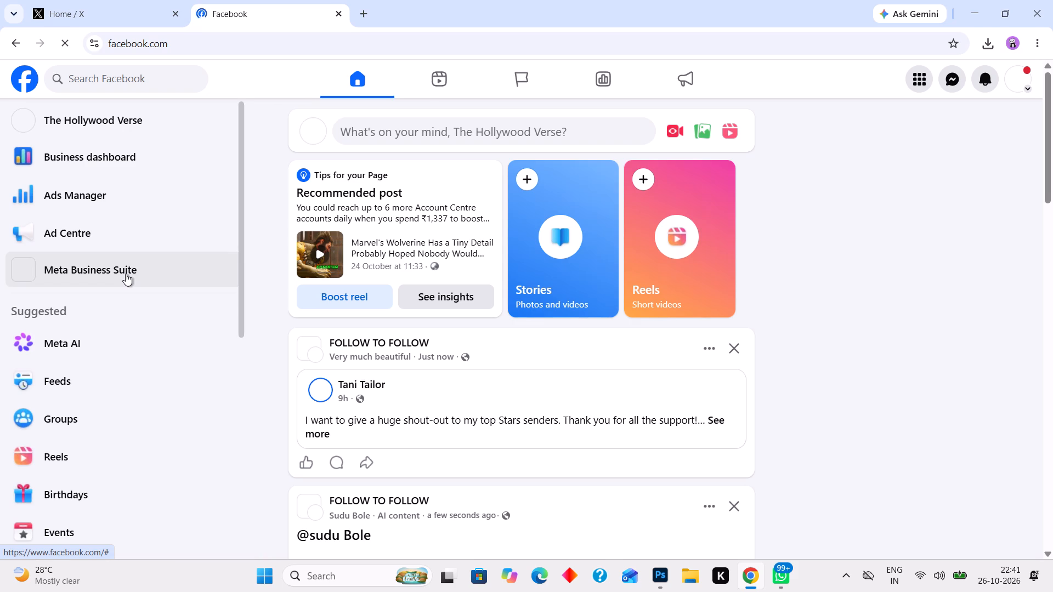
{"action": "left_click", "coordinate": [126, 274]}
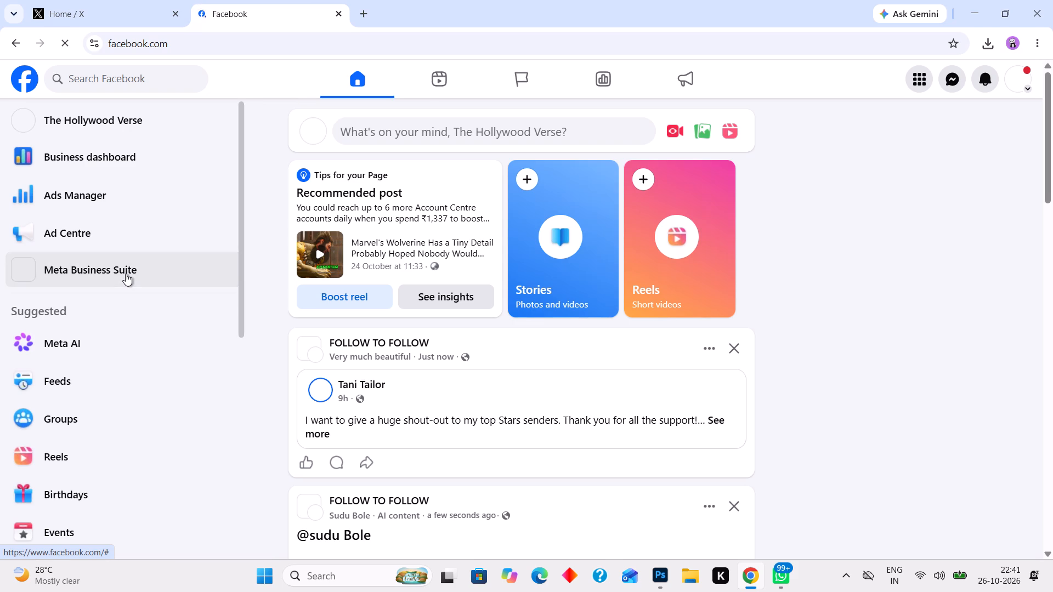
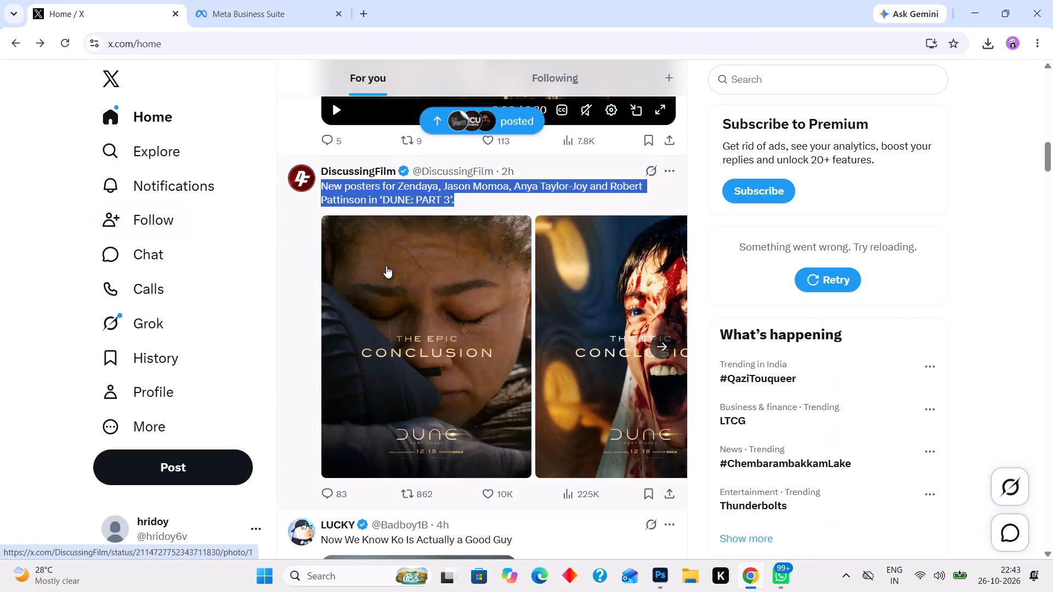
Look through the X home feed below the DiscussingFilm DUNE: PART 3 post for more film and series news.
{"action": "scroll", "coordinate": [386, 266], "scroll_direction": "down", "scroll_amount": 4}
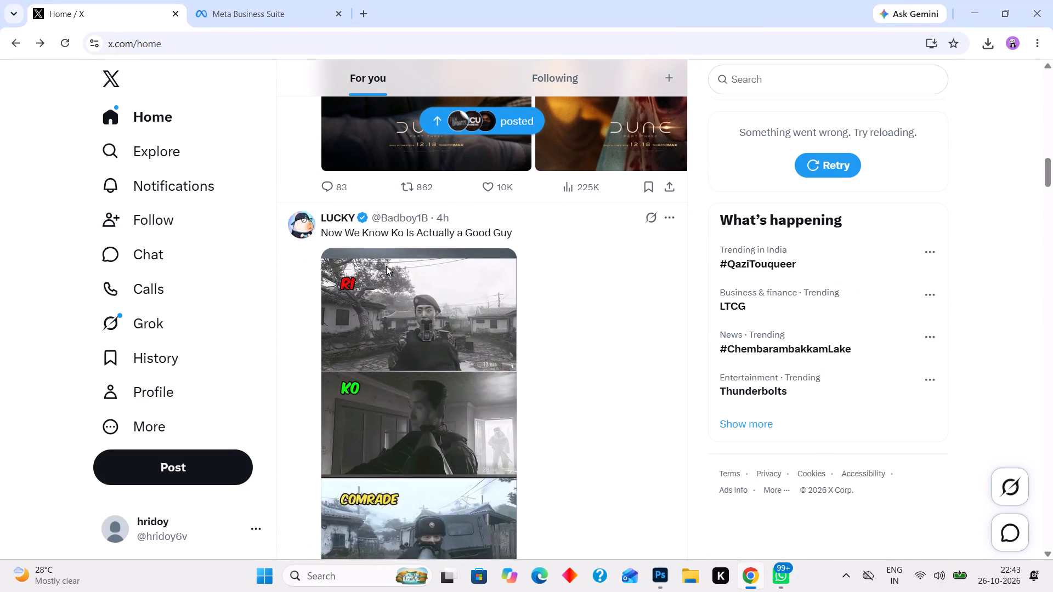
{"action": "scroll", "coordinate": [386, 266], "scroll_direction": "down", "scroll_amount": 1}
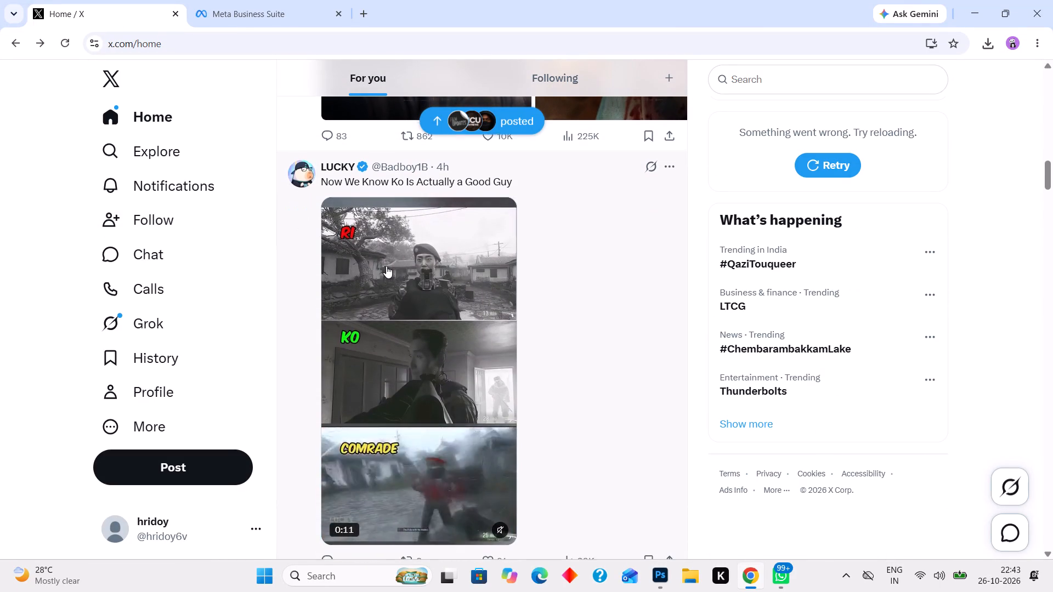
{"action": "scroll", "coordinate": [386, 266], "scroll_direction": "down", "scroll_amount": 2}
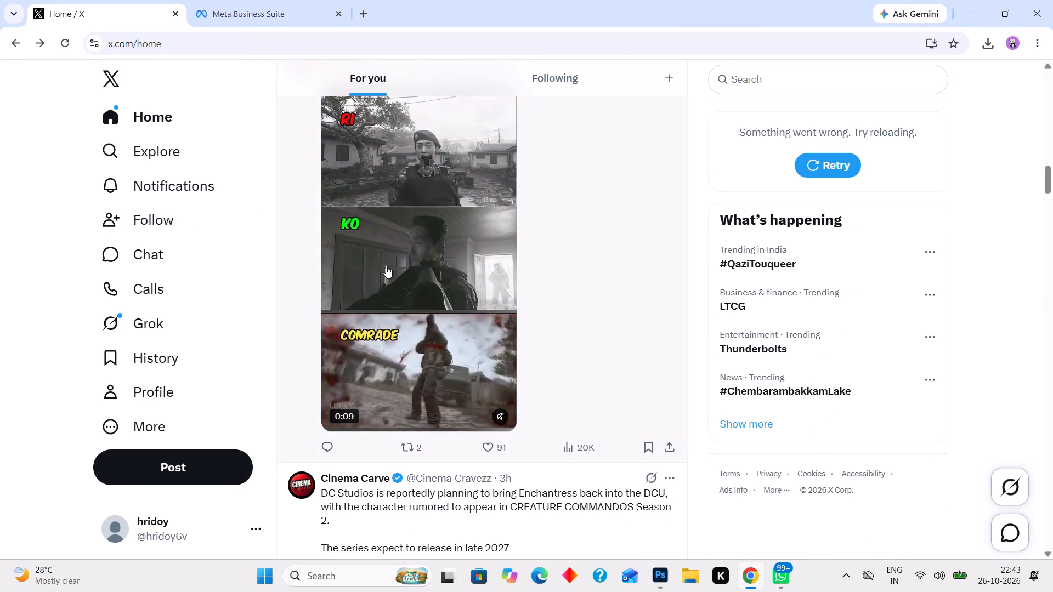
{"action": "scroll", "coordinate": [386, 266], "scroll_direction": "down", "scroll_amount": 1}
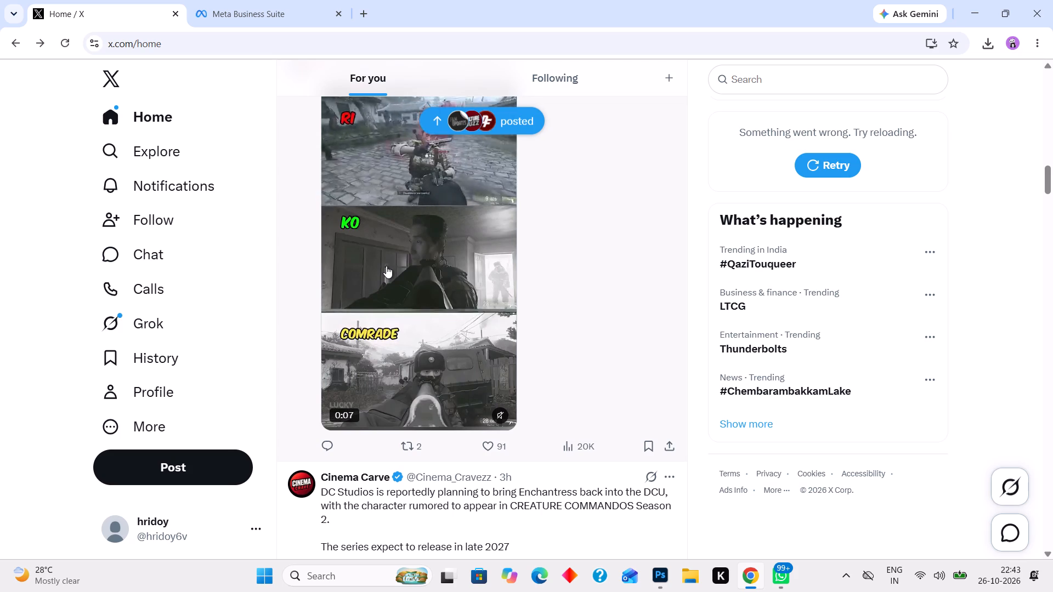
{"action": "scroll", "coordinate": [386, 266], "scroll_direction": "down", "scroll_amount": 3}
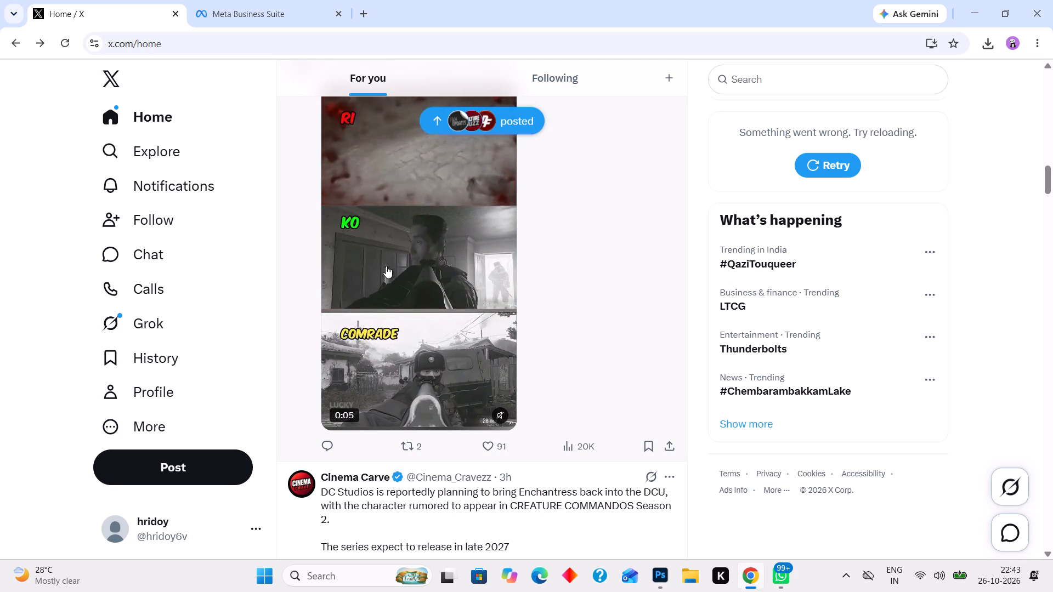
{"action": "scroll", "coordinate": [386, 266], "scroll_direction": "down", "scroll_amount": 2}
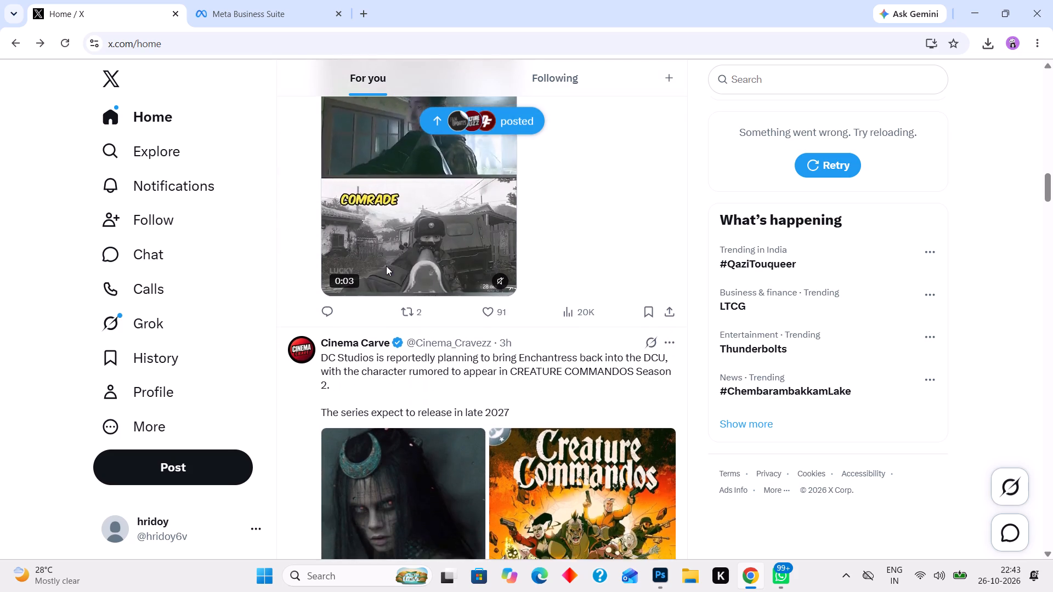
{"action": "scroll", "coordinate": [386, 266], "scroll_direction": "down", "scroll_amount": 3}
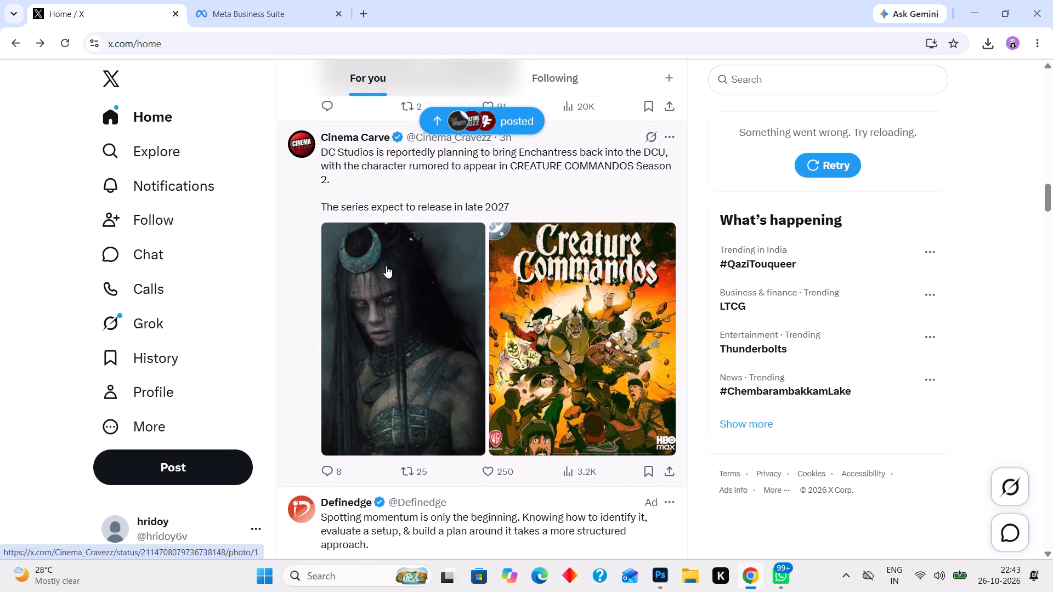
{"action": "scroll", "coordinate": [386, 266], "scroll_direction": "down", "scroll_amount": 2}
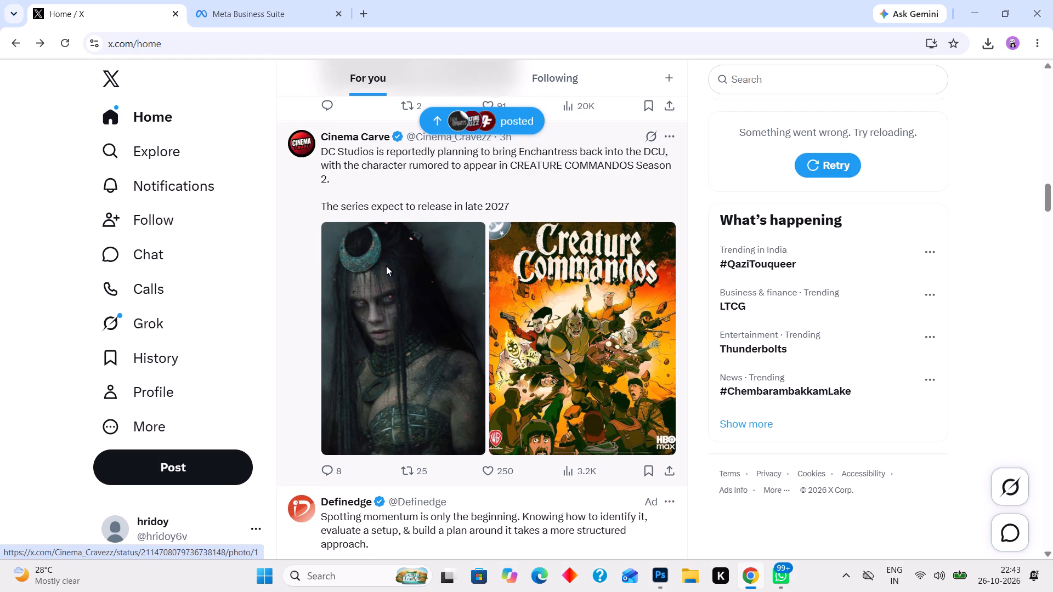
{"action": "scroll", "coordinate": [386, 266], "scroll_direction": "down", "scroll_amount": 1}
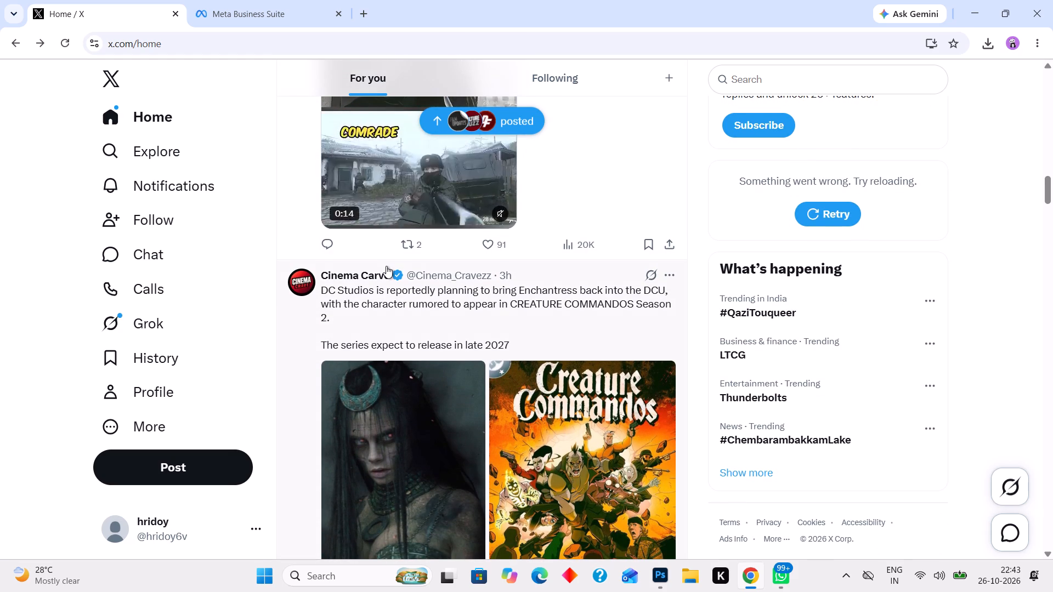
Browse the For you feed on X, examining the recent film and series news posts and their images.
{"action": "scroll", "coordinate": [386, 266], "scroll_direction": "down", "scroll_amount": 3}
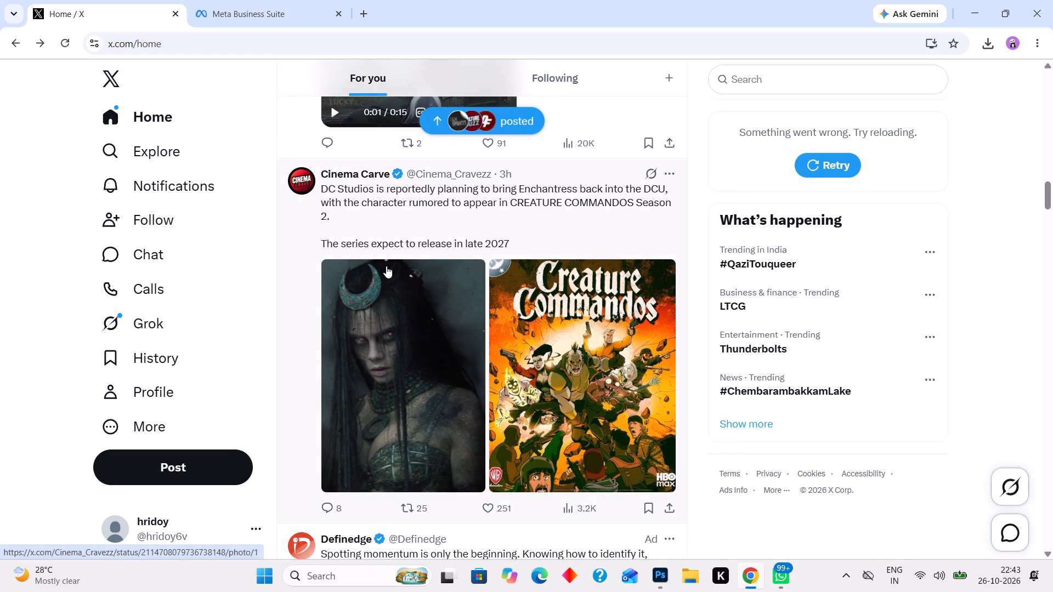
{"action": "scroll", "coordinate": [386, 266], "scroll_direction": "down", "scroll_amount": 5}
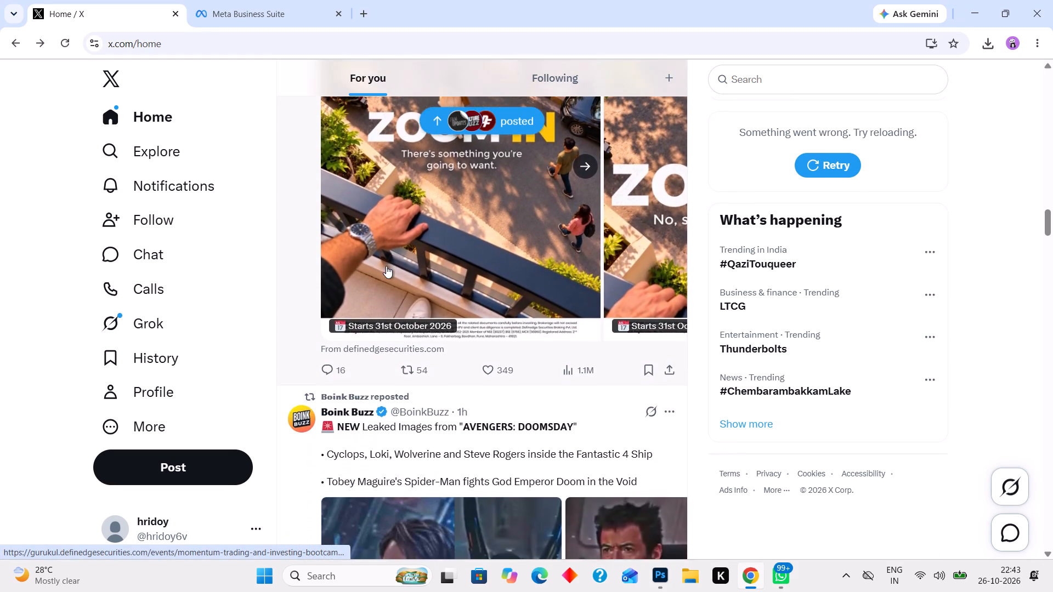
{"action": "scroll", "coordinate": [386, 266], "scroll_direction": "down", "scroll_amount": 2}
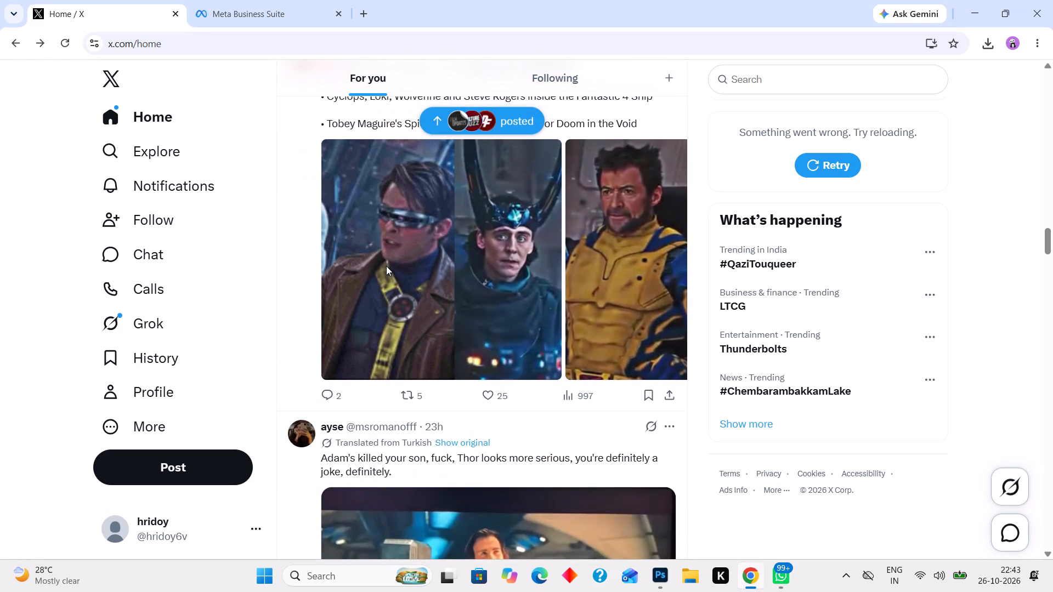
{"action": "scroll", "coordinate": [386, 266], "scroll_direction": "up", "scroll_amount": 1}
{"action": "scroll", "coordinate": [386, 266], "scroll_direction": "down", "scroll_amount": 3}
{"action": "scroll", "coordinate": [507, 304], "scroll_direction": "up", "scroll_amount": 1}
{"action": "key", "text": "ctrl+shift+super+b"}
{"action": "key", "text": "ctrl+shift+super+b"}
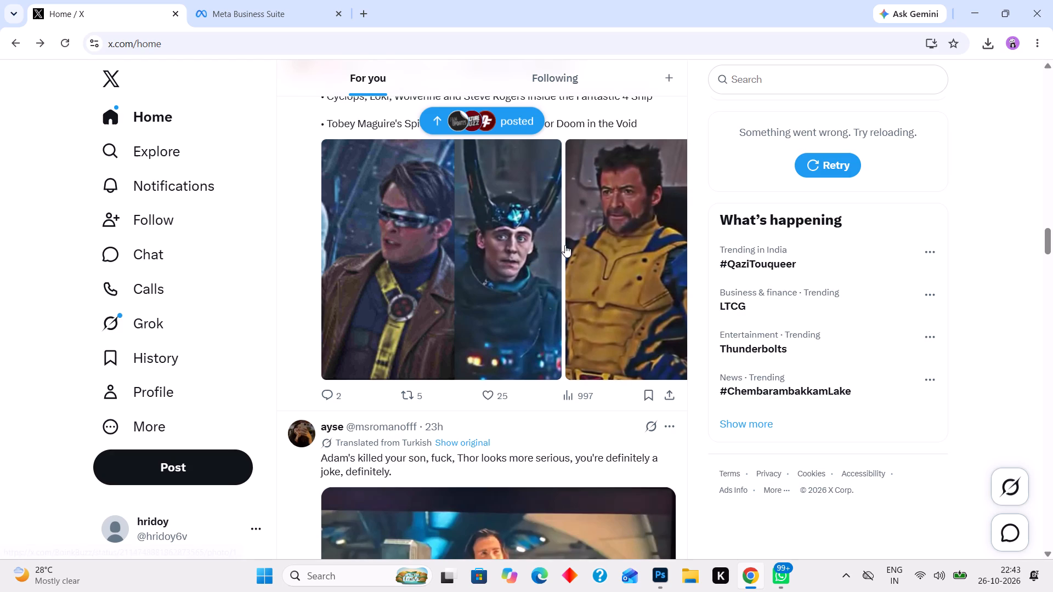
{"action": "left_click", "coordinate": [565, 245]}
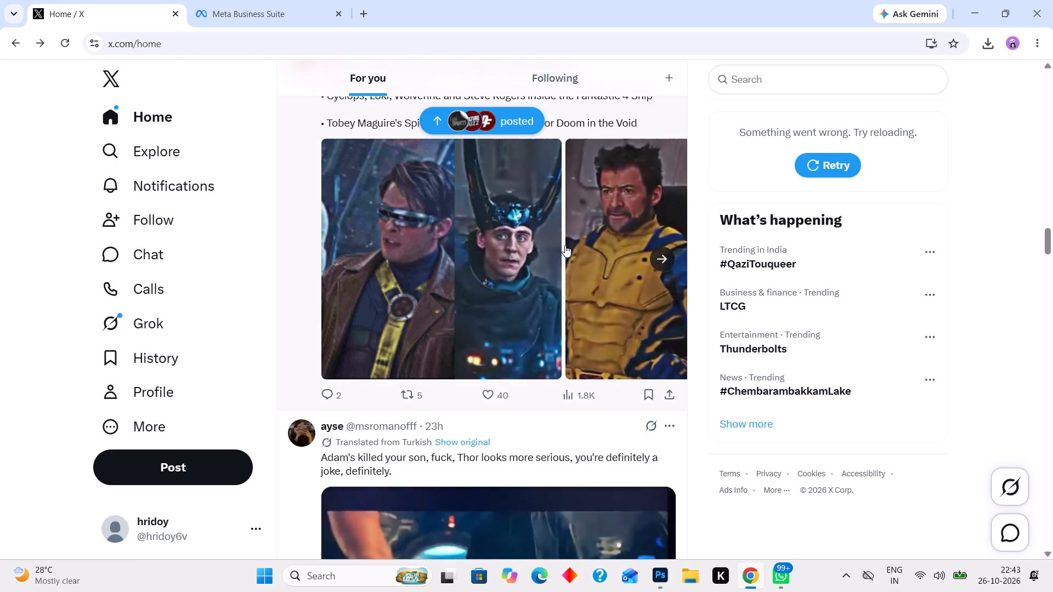
{"action": "scroll", "coordinate": [565, 245], "scroll_direction": "down", "scroll_amount": 1}
{"action": "scroll", "coordinate": [565, 245], "scroll_direction": "right", "scroll_amount": 5}
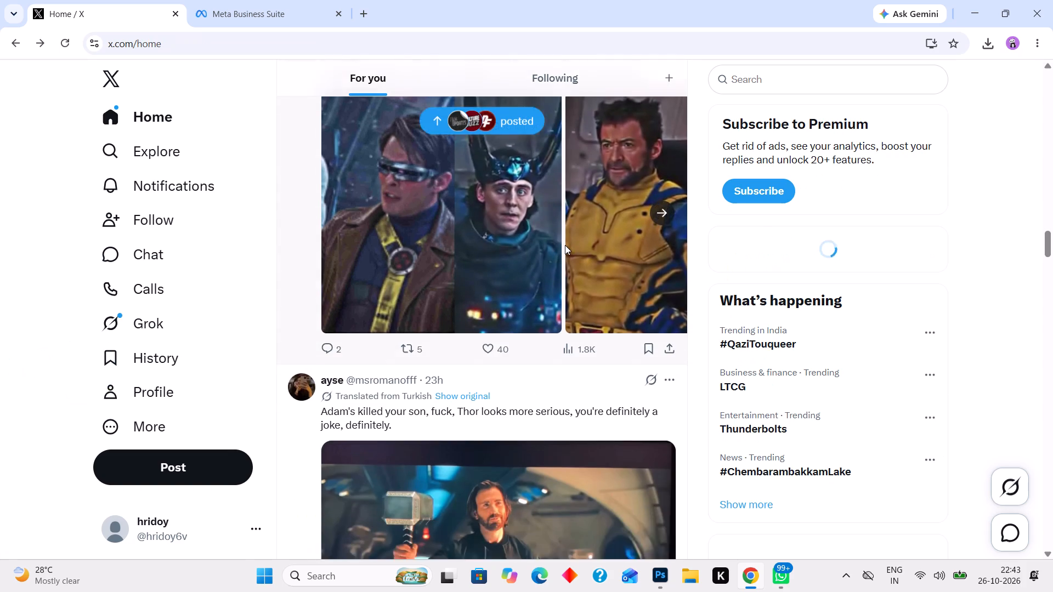
{"action": "scroll", "coordinate": [565, 245], "scroll_direction": "down", "scroll_amount": 2}
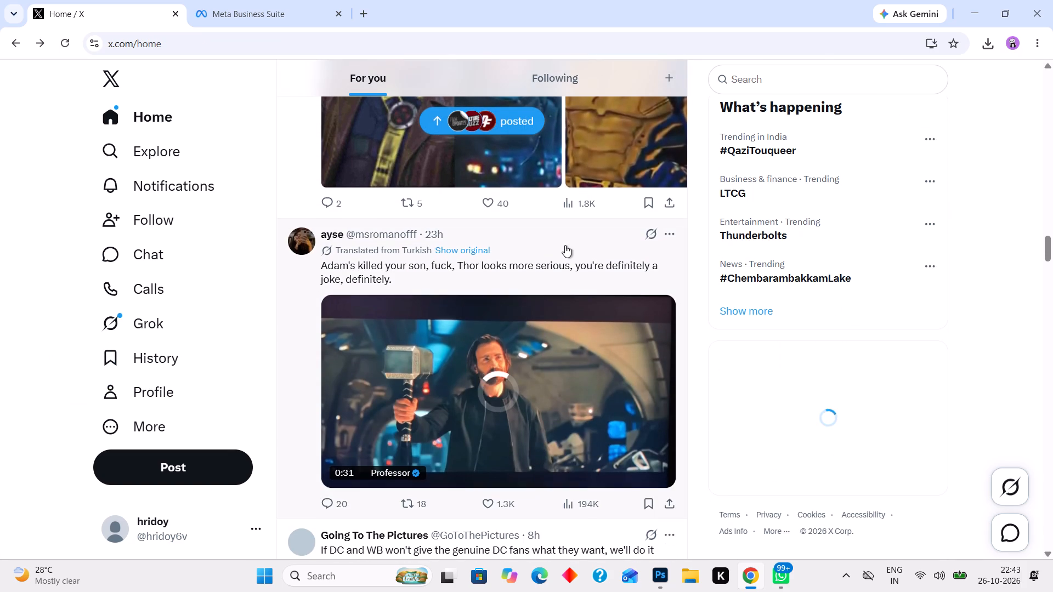
{"action": "scroll", "coordinate": [565, 245], "scroll_direction": "down", "scroll_amount": 5}
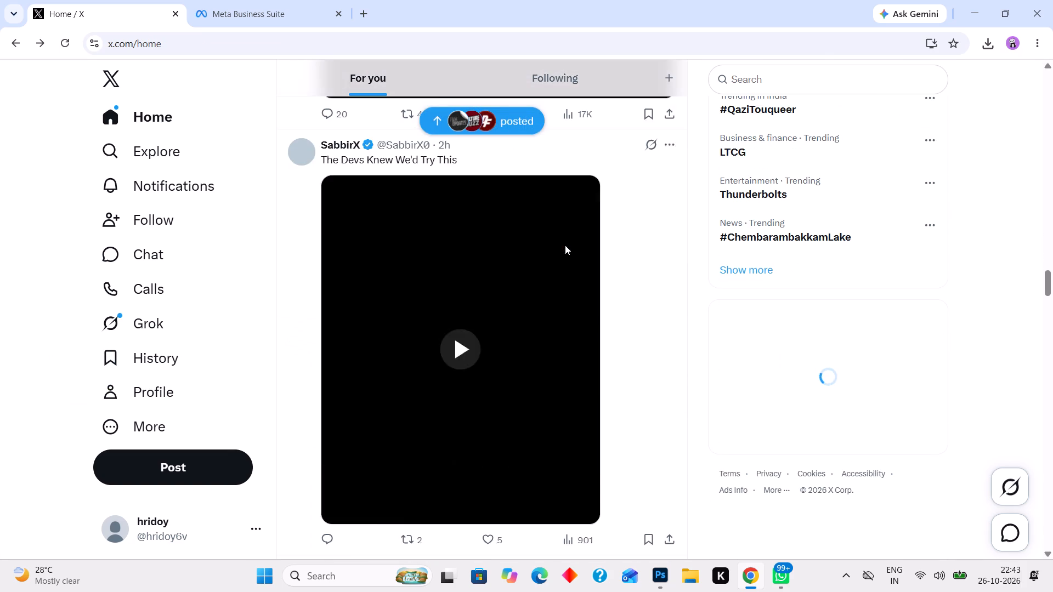
{"action": "scroll", "coordinate": [565, 245], "scroll_direction": "down", "scroll_amount": 7}
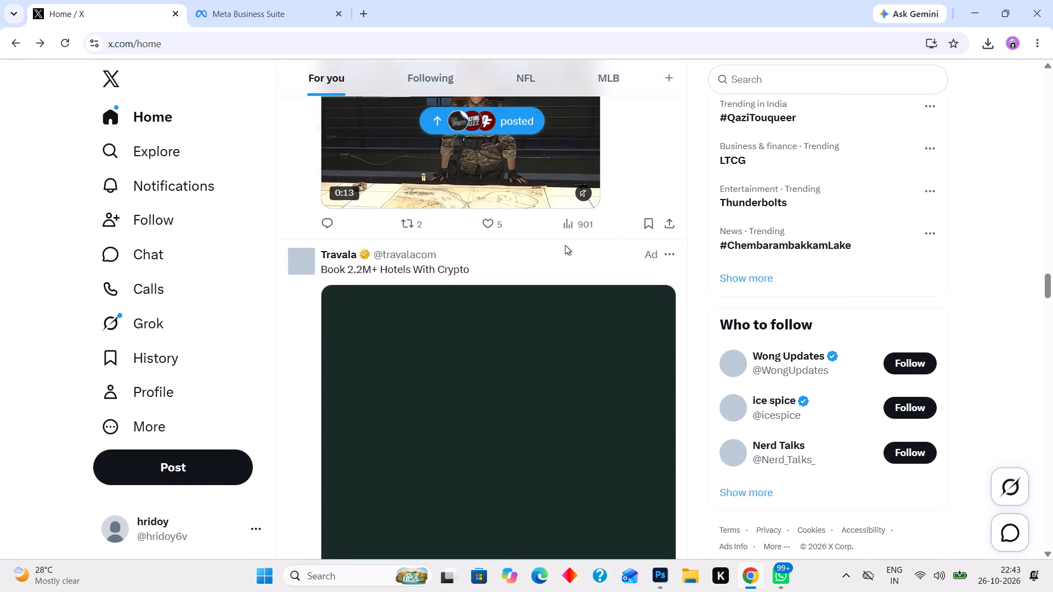
{"action": "scroll", "coordinate": [565, 245], "scroll_direction": "up", "scroll_amount": 2}
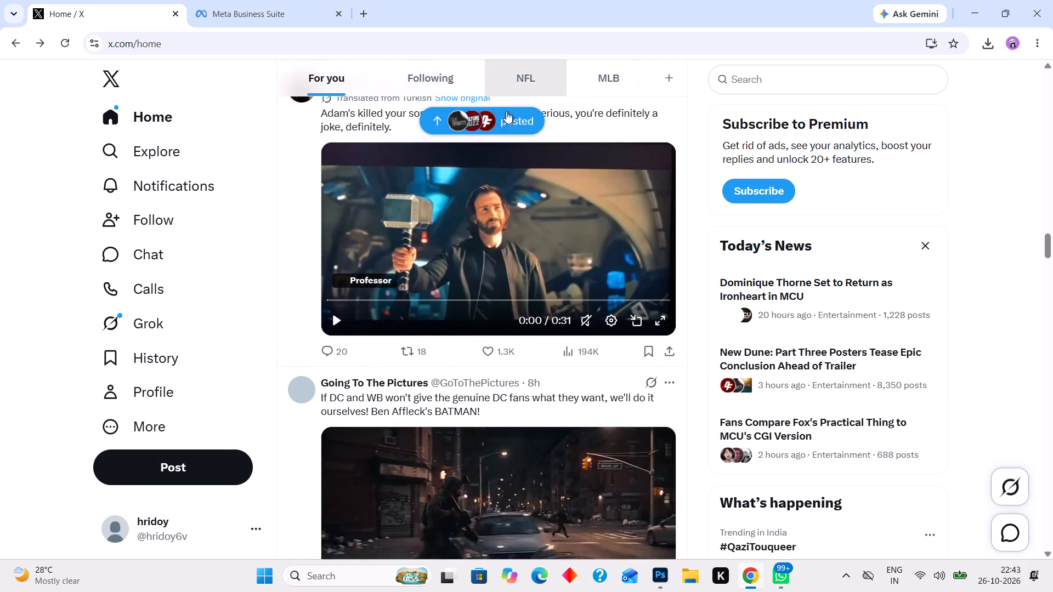
Load the newly posted items in the For you feed and look through the latest film news.
{"action": "left_click", "coordinate": [510, 121]}
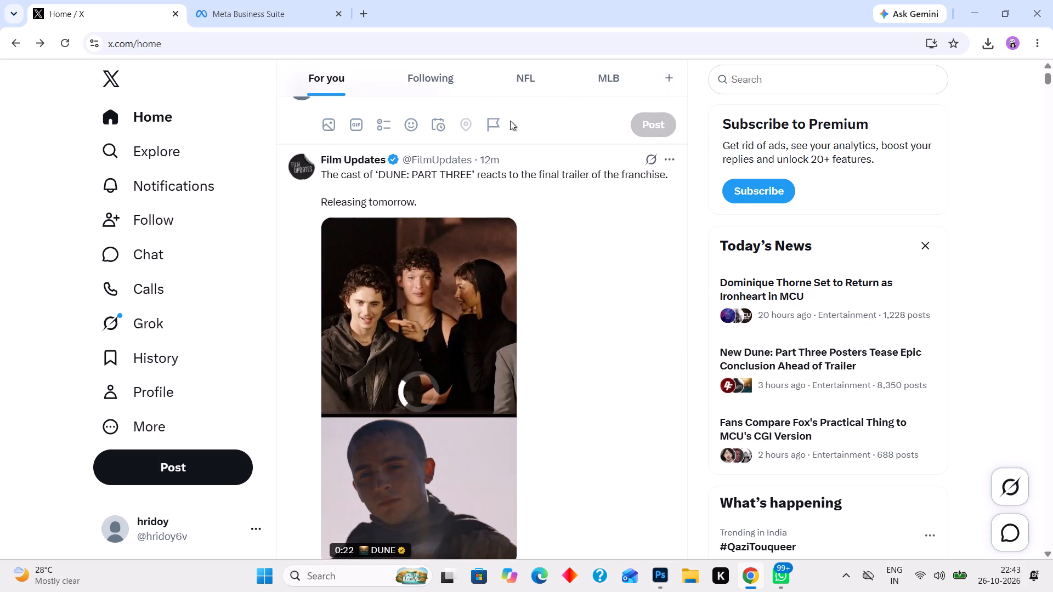
{"action": "scroll", "coordinate": [591, 269], "scroll_direction": "down", "scroll_amount": 3}
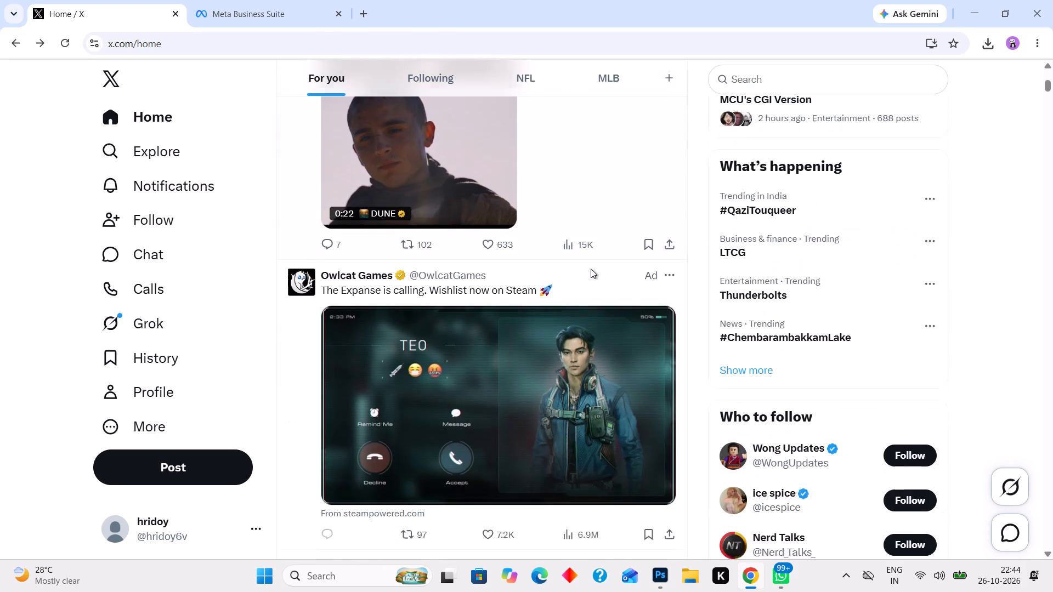
{"action": "scroll", "coordinate": [591, 269], "scroll_direction": "down", "scroll_amount": 5}
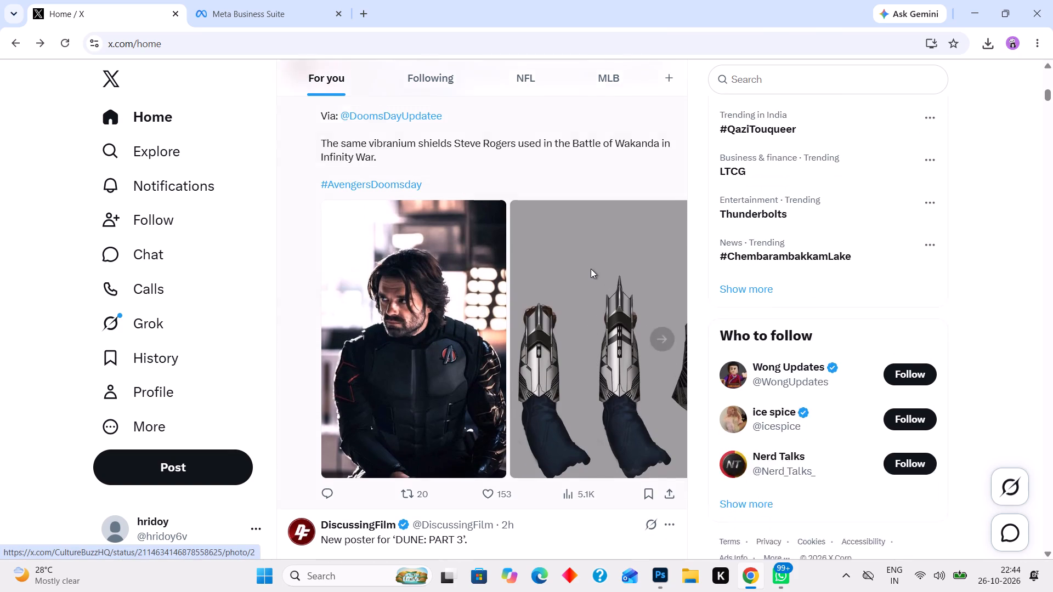
{"action": "scroll", "coordinate": [591, 269], "scroll_direction": "down", "scroll_amount": 2}
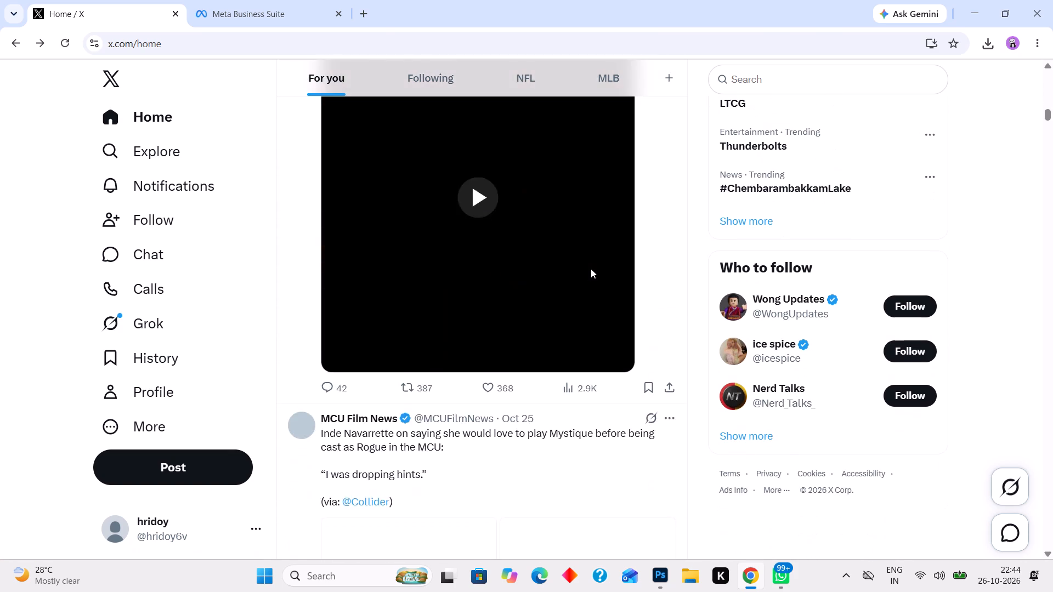
Copy the full text of the DiscussingFilm post announcing the new poster for 'DUNE: PART 3' and the trailer release.
{"action": "scroll", "coordinate": [591, 269], "scroll_direction": "down", "scroll_amount": 1}
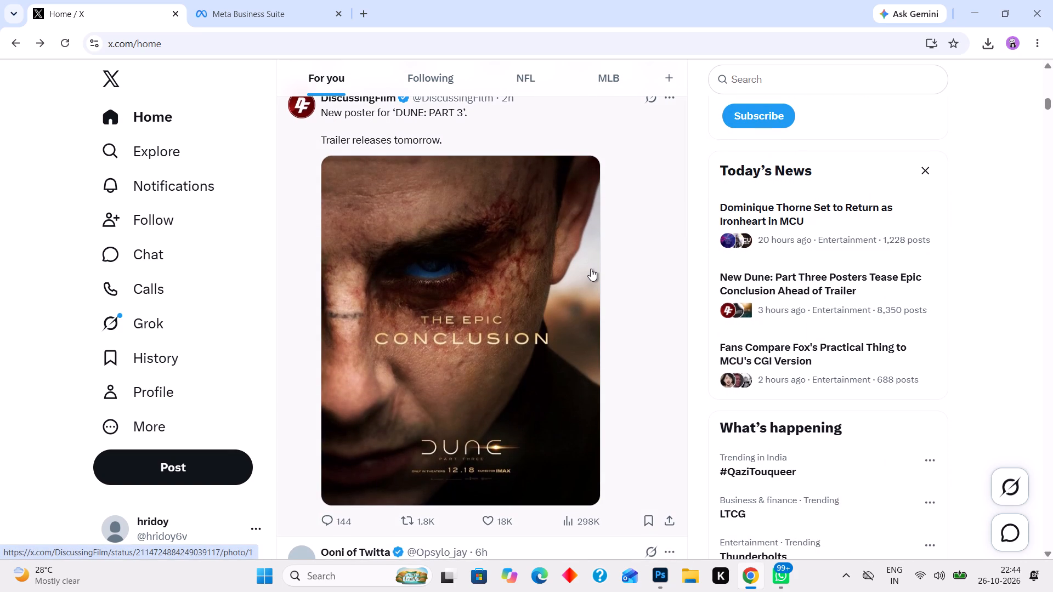
{"action": "scroll", "coordinate": [584, 223], "scroll_direction": "up", "scroll_amount": 1}
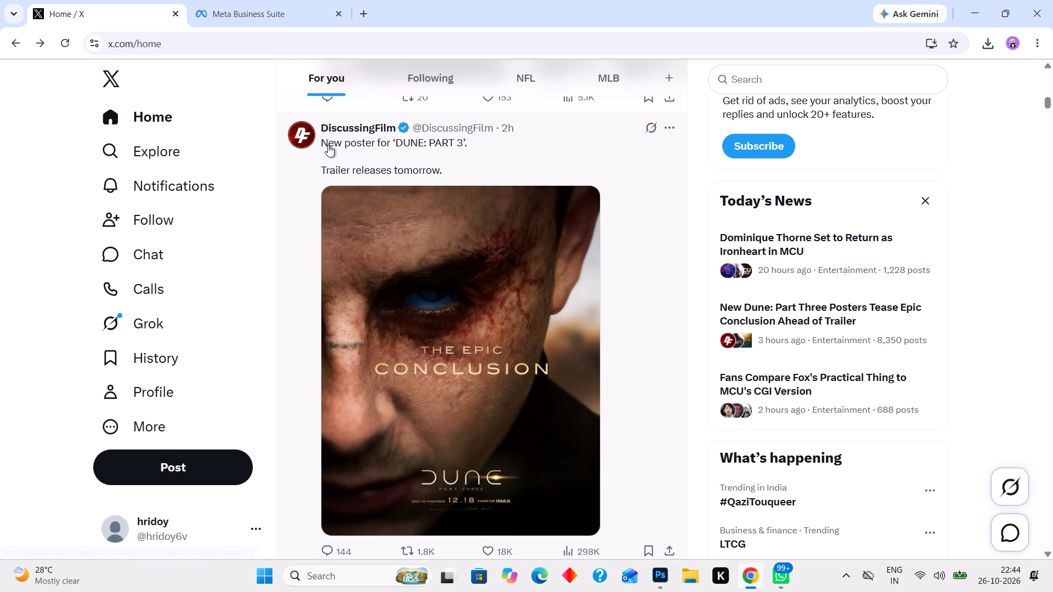
{"action": "left_click_drag", "start_coordinate": [322, 143], "coordinate": [444, 172]}
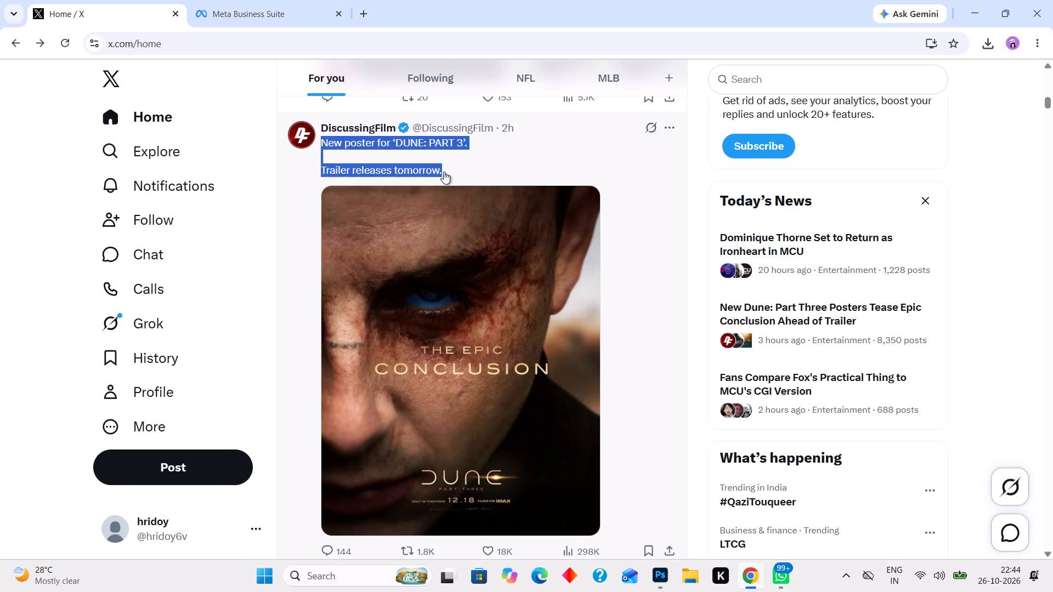
{"action": "left_click_drag", "start_coordinate": [444, 172], "coordinate": [458, 172]}
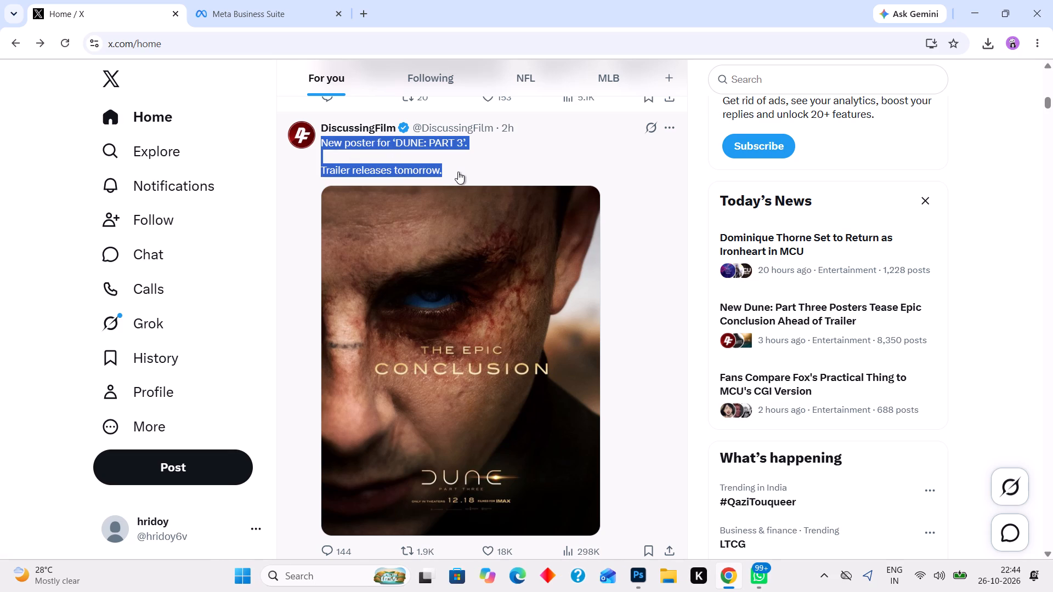
{"action": "key", "text": "ctrl+c"}
{"action": "left_click", "coordinate": [758, 571]}
{"action": "left_click", "coordinate": [758, 571]}
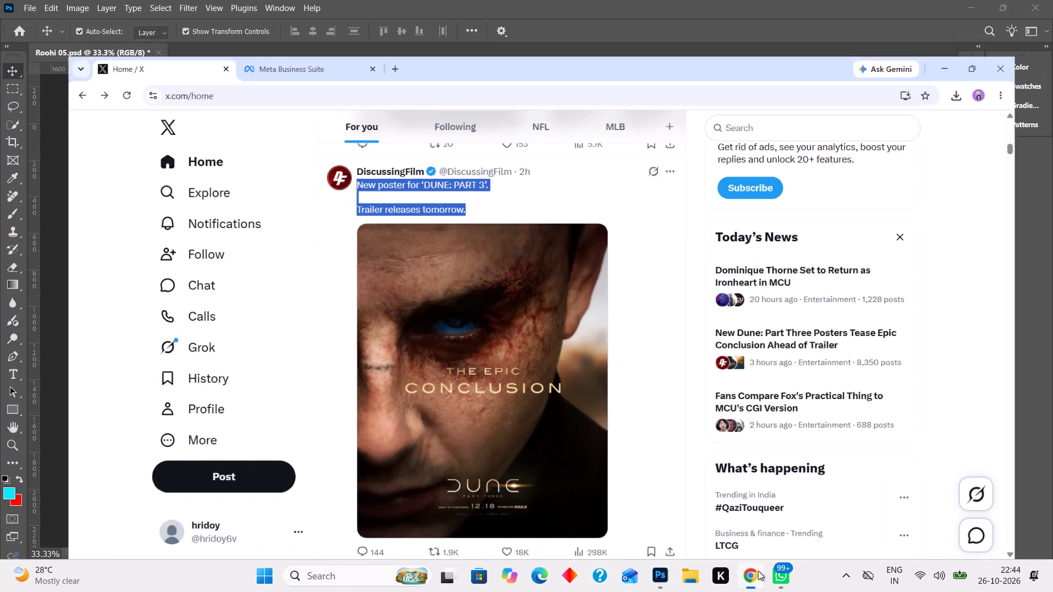
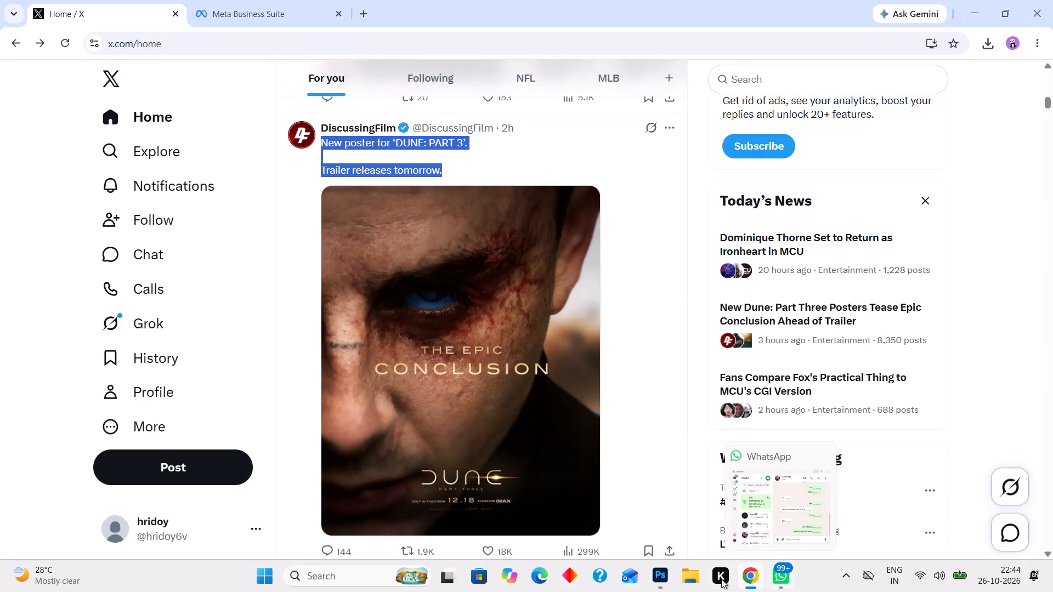
Switch to Photoshop and open the red caption text at the bottom of the poster for editing, with all its text selected.
{"action": "left_click", "coordinate": [655, 578]}
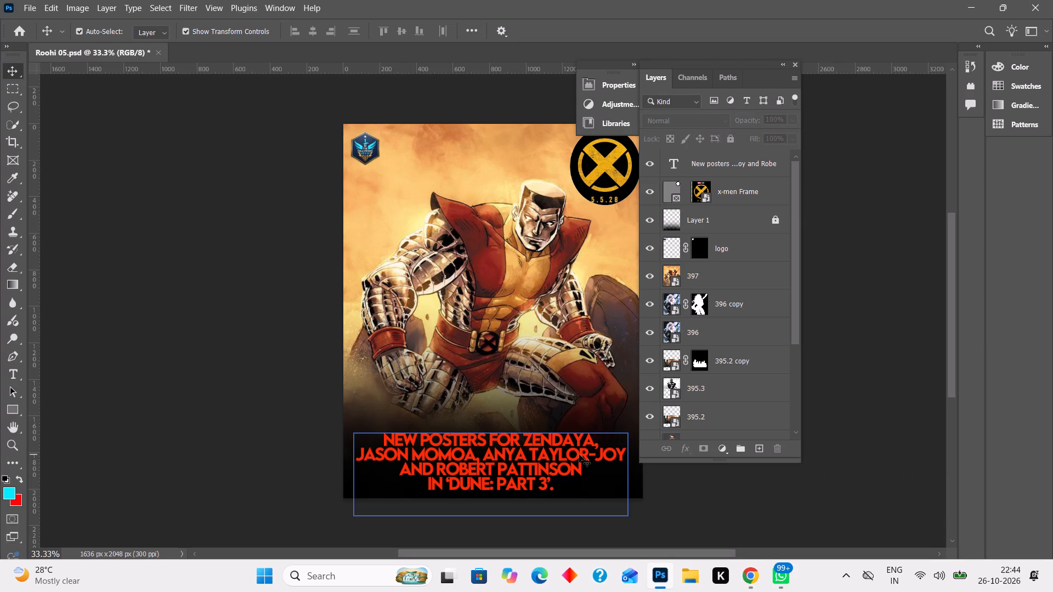
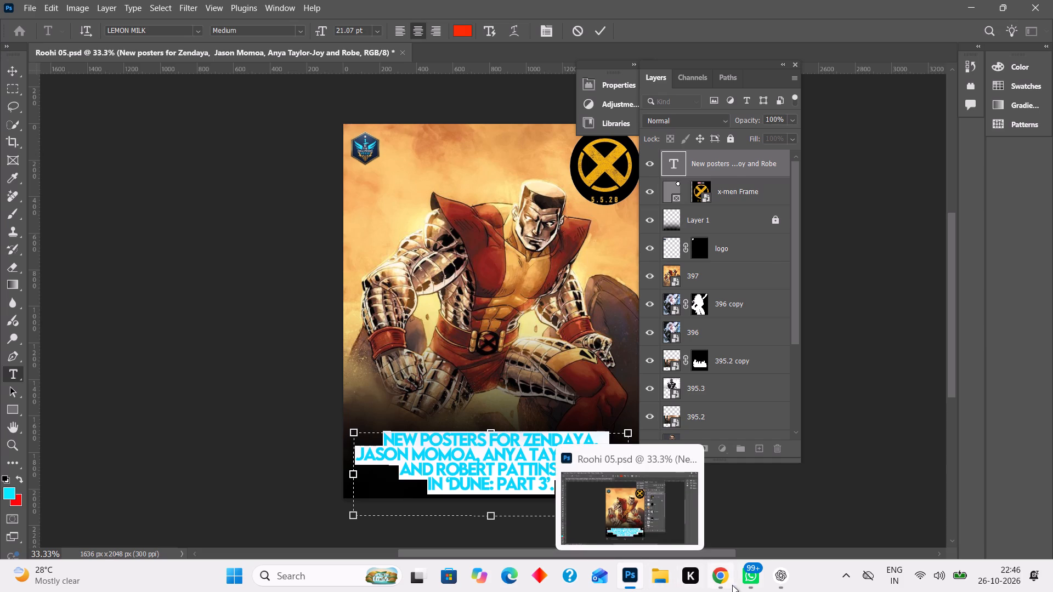
Copy the post text "New poster for 'DUNE: PART 3'. Trailer releases tomorrow." from X and replace the Photoshop caption with it.
{"action": "left_click", "coordinate": [715, 582]}
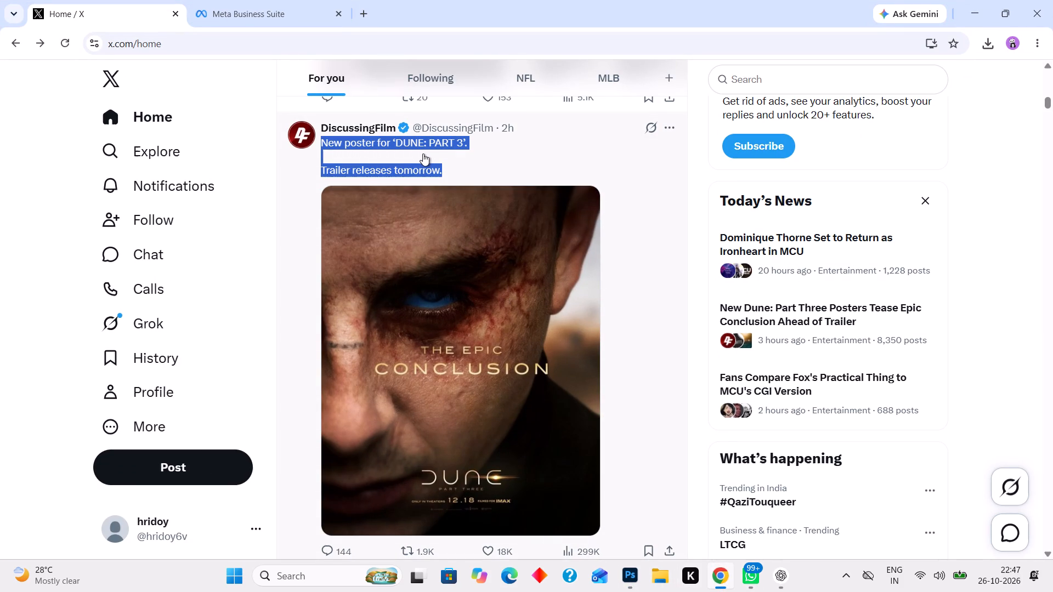
{"action": "key", "text": "ctrl+c"}
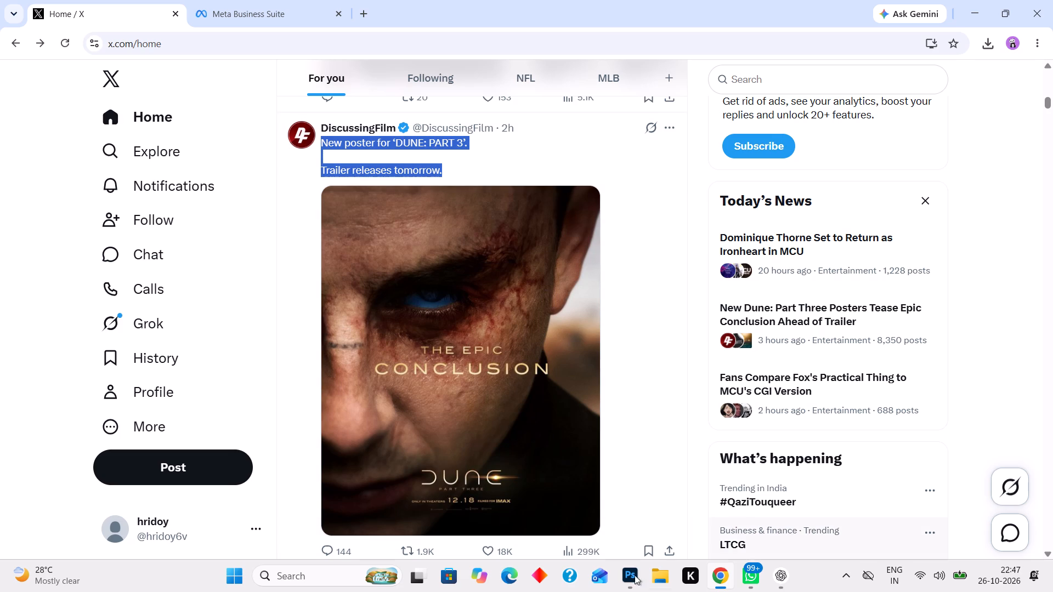
{"action": "left_click", "coordinate": [629, 577]}
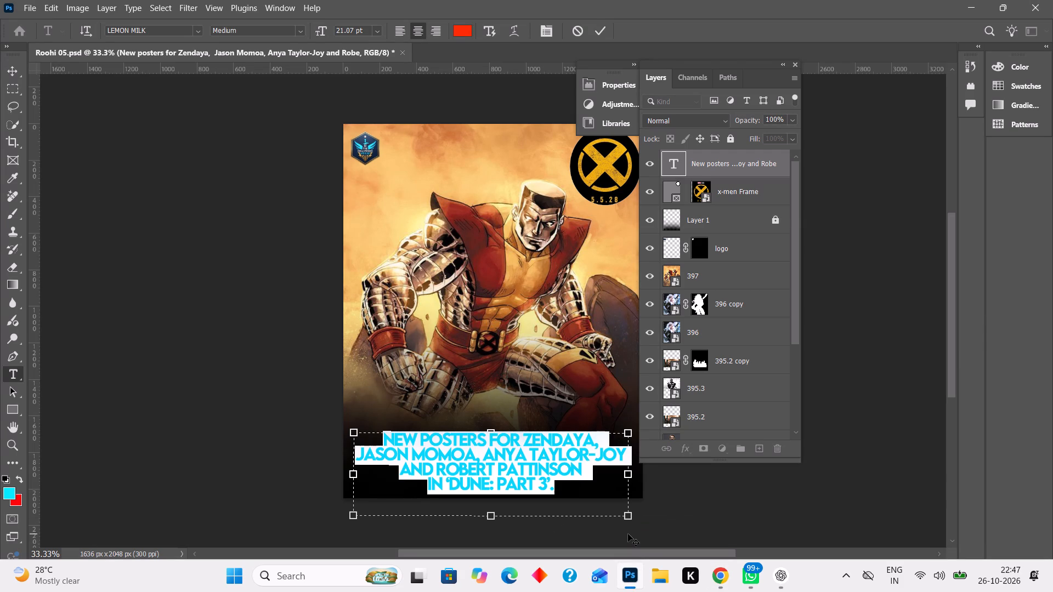
{"action": "key", "text": "BackSpace"}
{"action": "key", "text": "ctrl+v"}
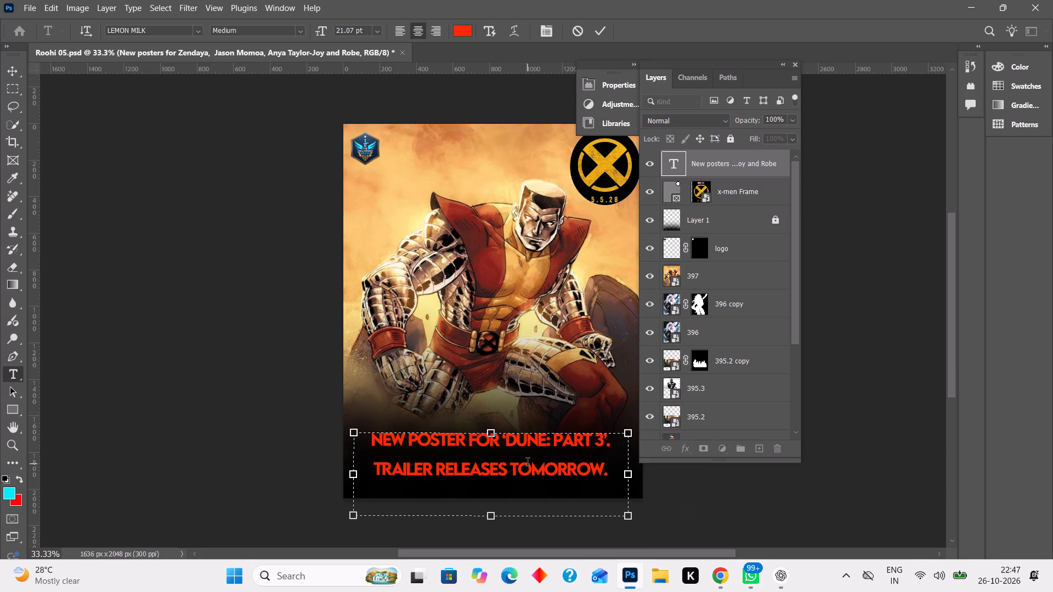
Remove the blank line above "TRAILER RELEASES TOMORROW." and put "'DUNE: PART 3'." on its own line in the caption.
{"action": "left_click", "coordinate": [373, 474]}
{"action": "key", "text": "BackSpace"}
{"action": "left_click", "coordinate": [500, 441]}
{"action": "key", "text": "Return"}
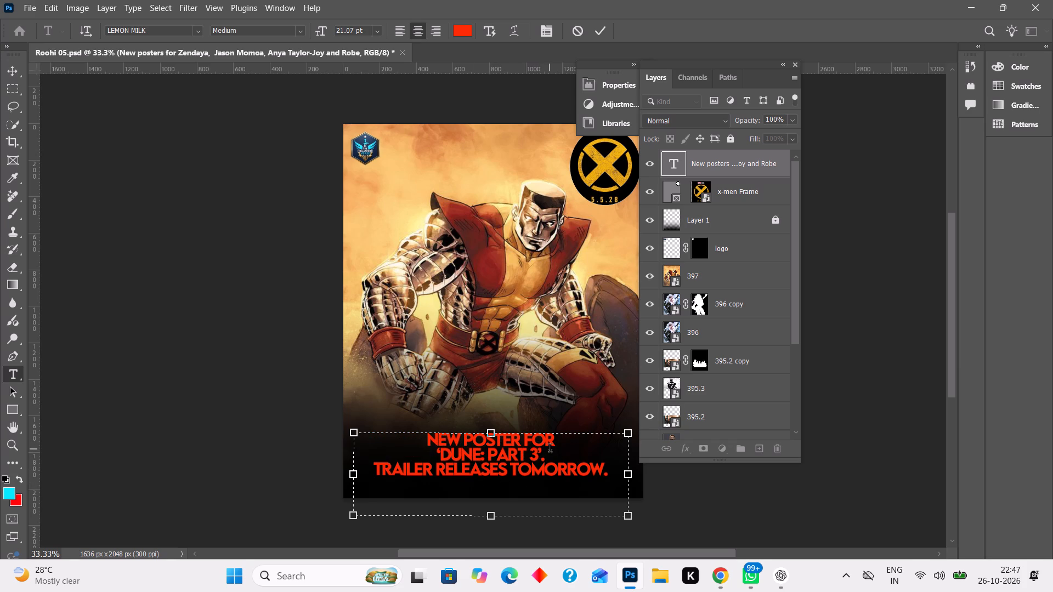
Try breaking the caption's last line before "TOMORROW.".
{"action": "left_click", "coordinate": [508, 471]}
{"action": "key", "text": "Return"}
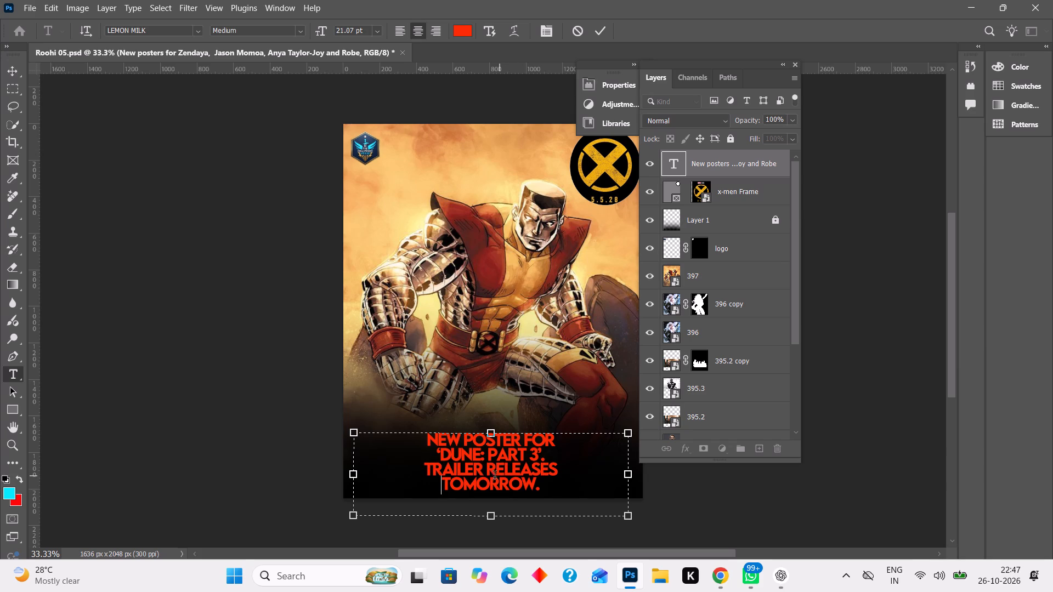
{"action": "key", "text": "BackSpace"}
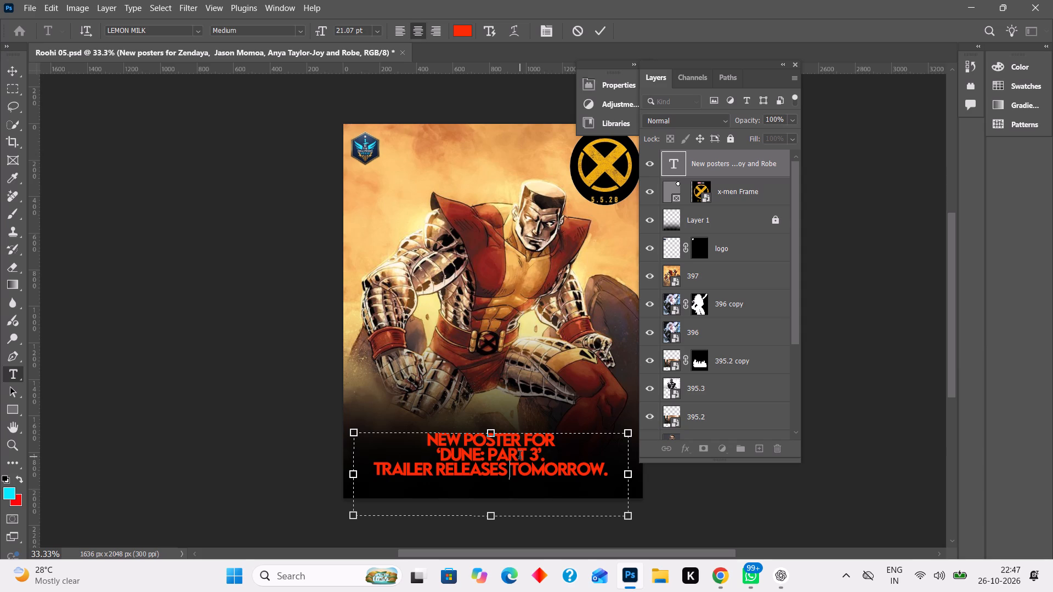
Commit the edited caption text and nudge it slightly lower within the dark area at the bottom of the poster.
{"action": "left_click", "coordinate": [720, 480]}
{"action": "key", "text": "Down"}
{"action": "key", "text": "Down"}
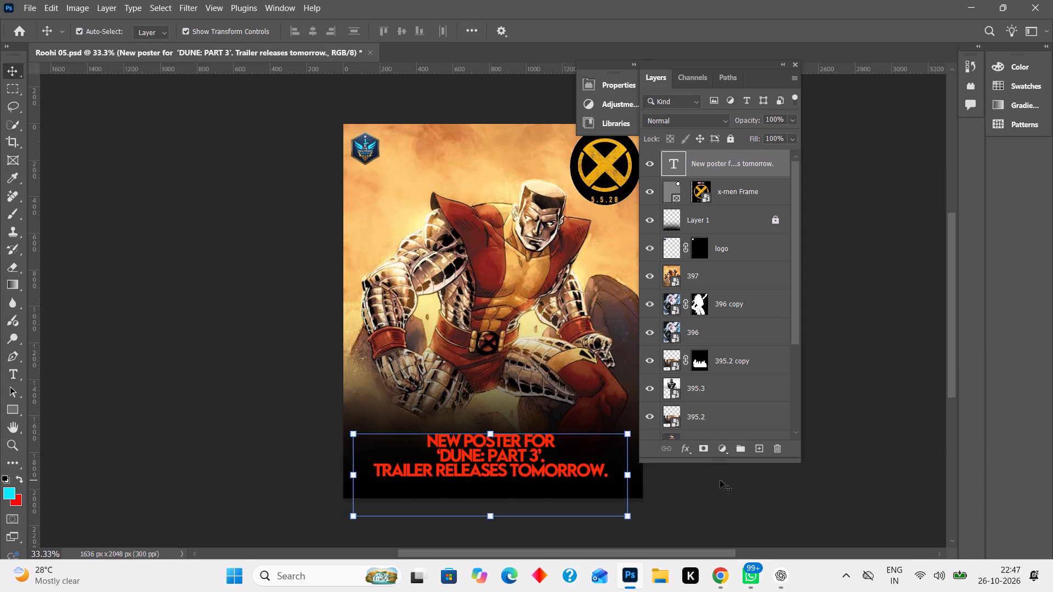
{"action": "key", "text": "Down"}
{"action": "key", "text": "Down"}
{"action": "key", "text": "Down"}
{"action": "key", "text": "Down"}
{"action": "key", "text": "Down"}
{"action": "key", "text": "Down"}
{"action": "key", "text": "Down"}
{"action": "key", "text": "Down"}
{"action": "key", "text": "Down"}
{"action": "key", "text": "Down"}
{"action": "key", "text": "Down"}
{"action": "key", "text": "Down"}
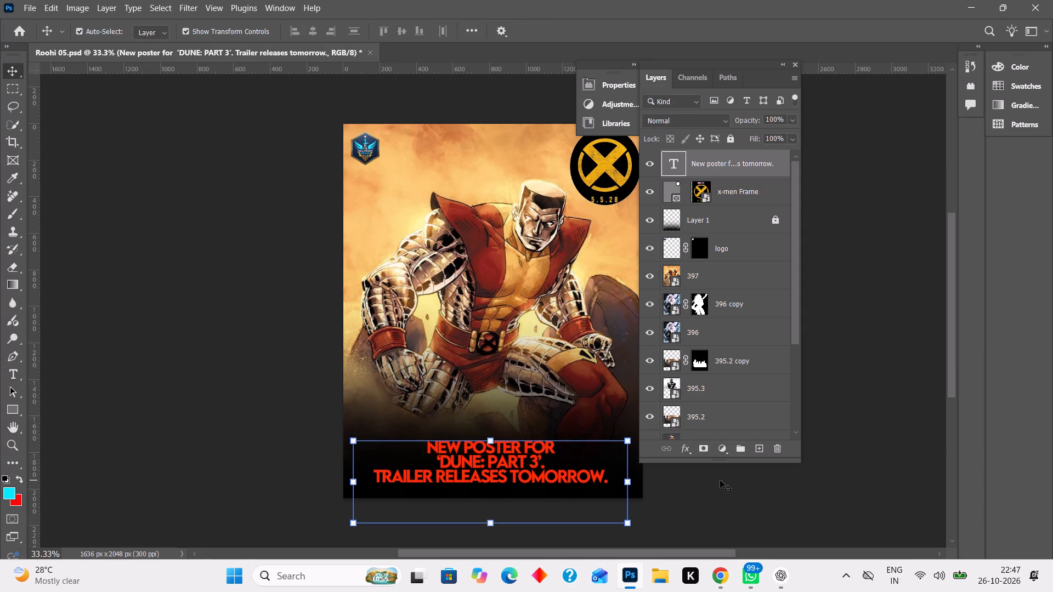
{"action": "key", "text": "Down"}
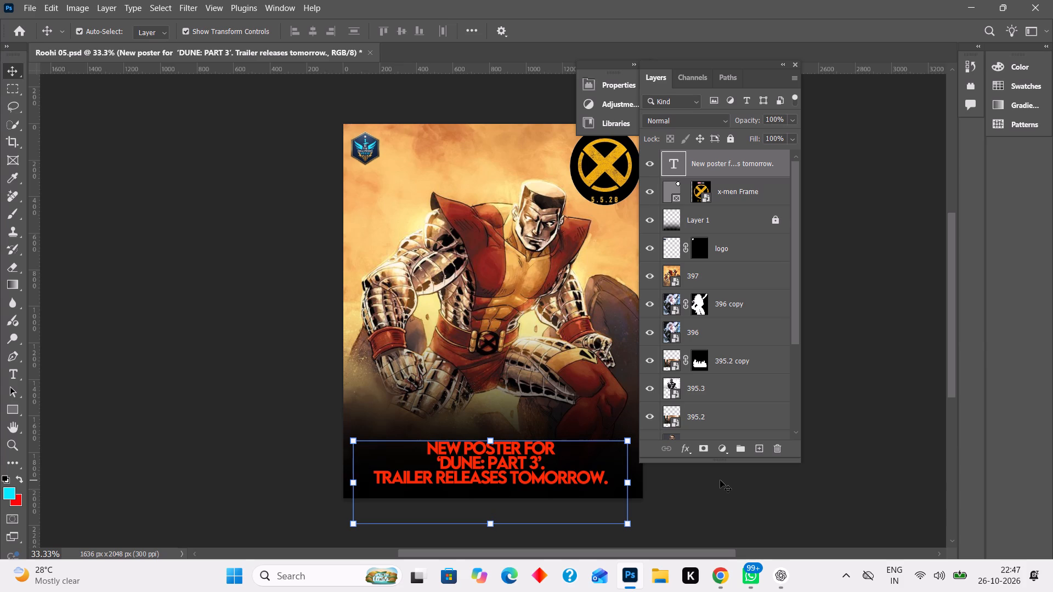
Look through the z - Copy folder for the saved DUNE poster images numbered 401 and the highest file number used.
{"action": "left_click", "coordinate": [662, 575]}
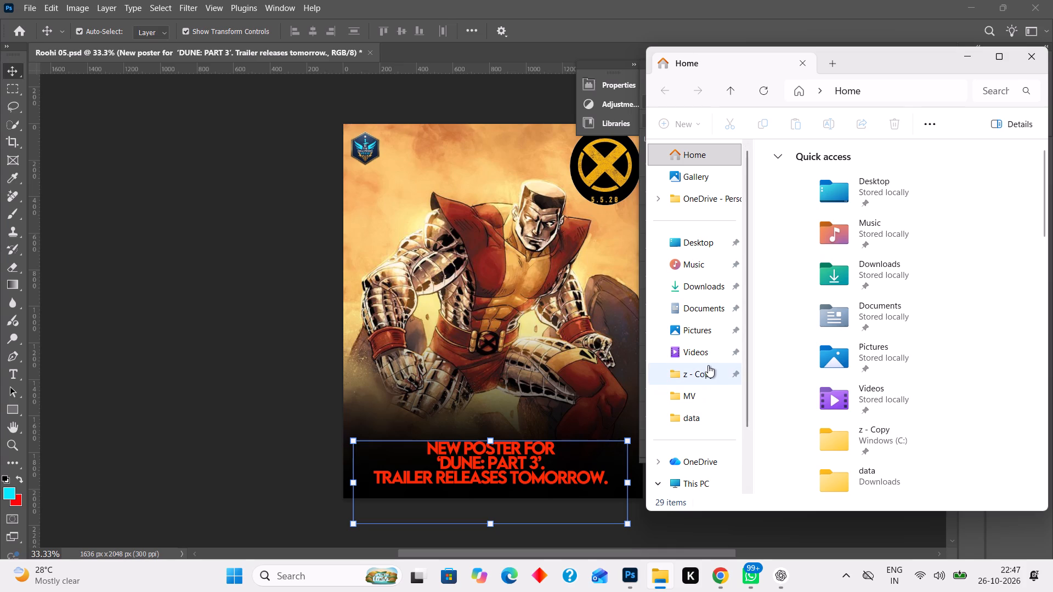
{"action": "left_click", "coordinate": [708, 365]}
{"action": "scroll", "coordinate": [898, 341], "scroll_direction": "down", "scroll_amount": 10}
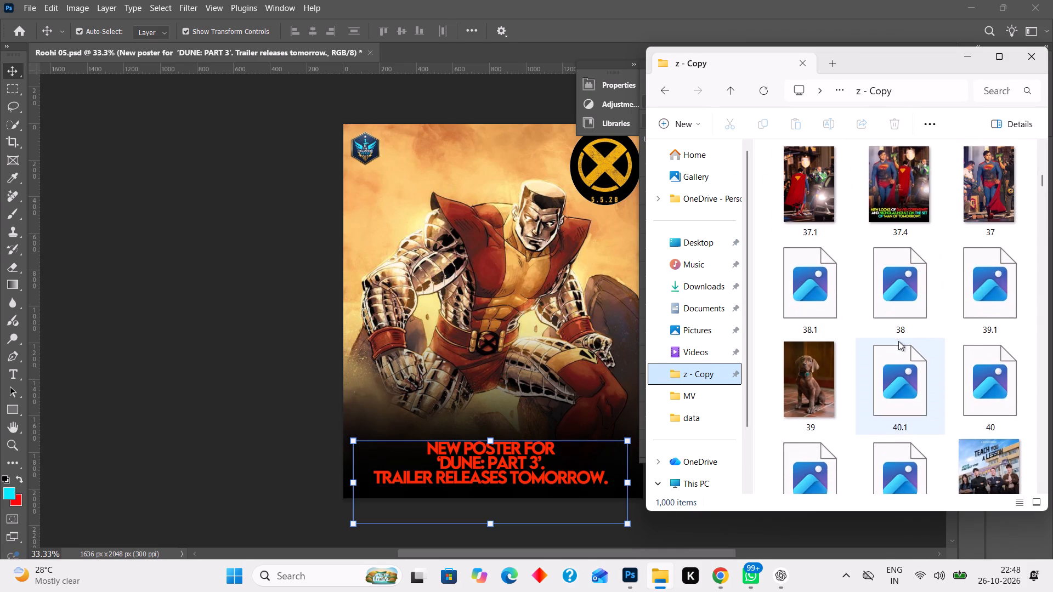
{"action": "left_click_drag", "start_coordinate": [1040, 180], "coordinate": [1049, 368]}
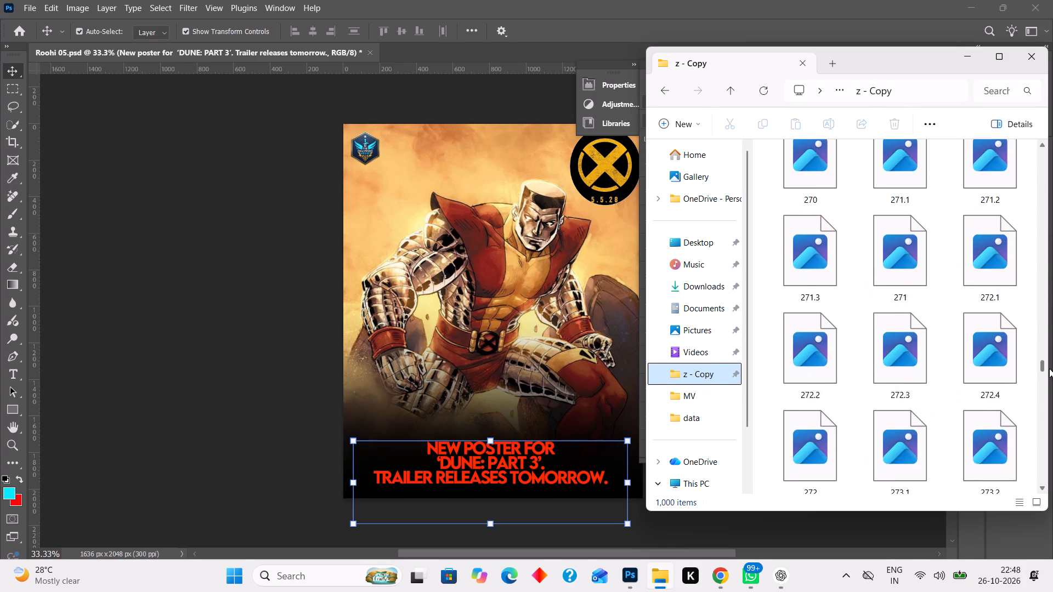
{"action": "left_click_drag", "start_coordinate": [1049, 368], "coordinate": [1051, 469]}
{"action": "scroll", "coordinate": [966, 390], "scroll_direction": "down", "scroll_amount": 1}
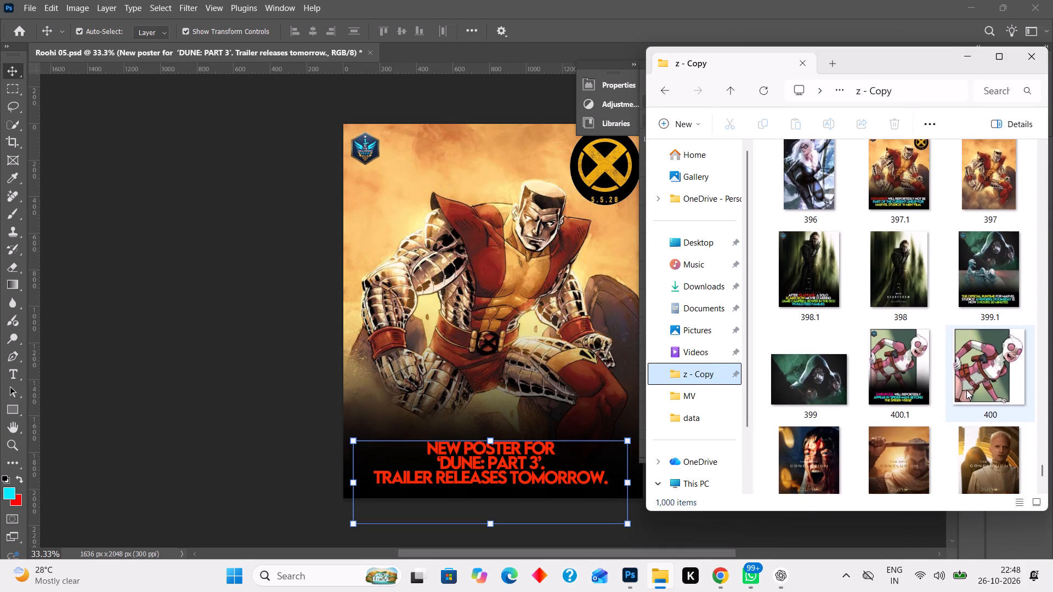
{"action": "scroll", "coordinate": [966, 390], "scroll_direction": "down", "scroll_amount": 3}
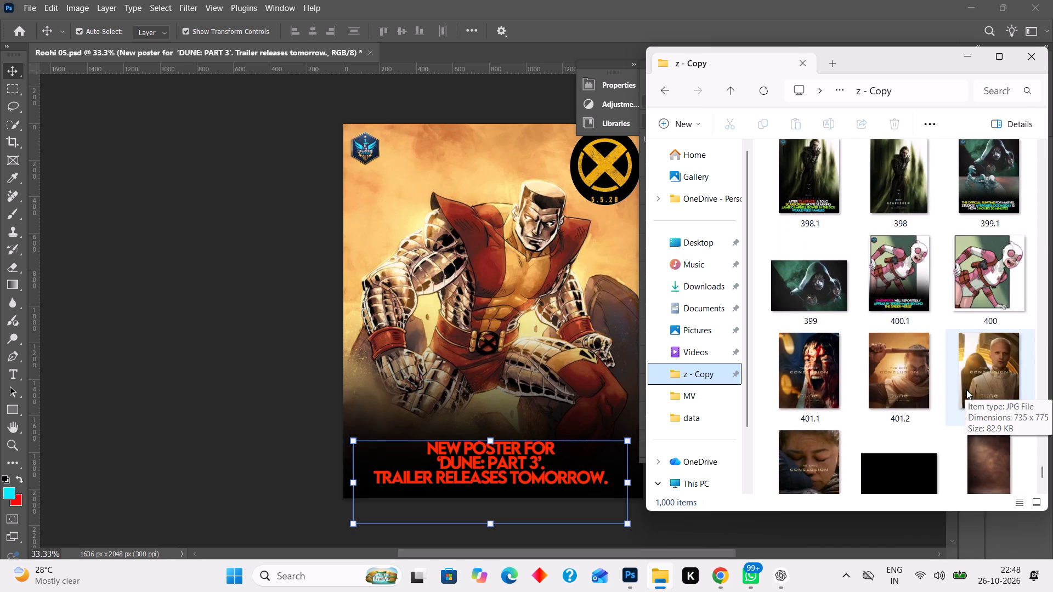
{"action": "scroll", "coordinate": [966, 390], "scroll_direction": "down", "scroll_amount": 1}
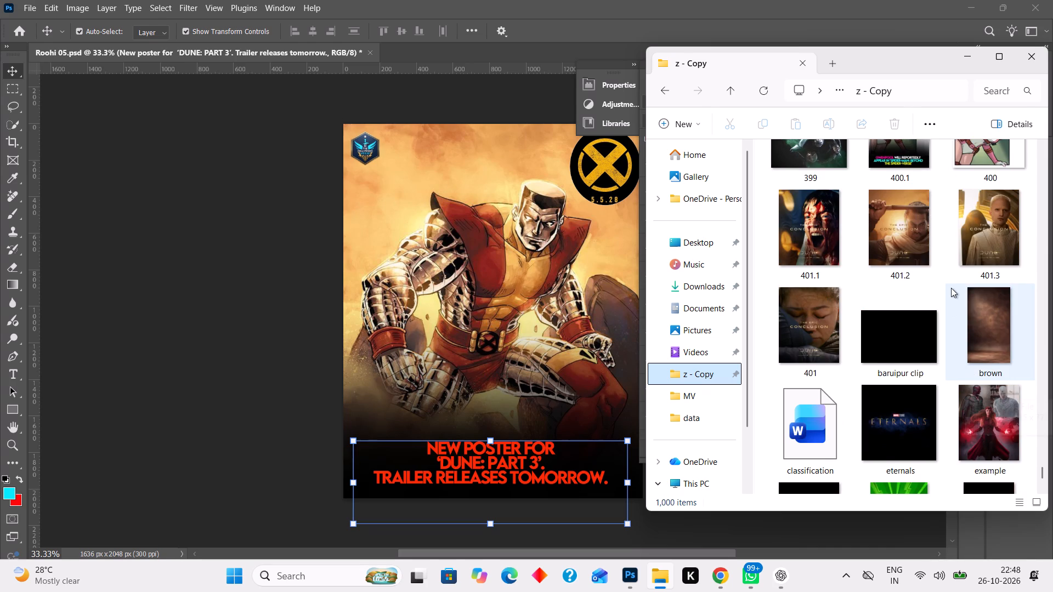
{"action": "scroll", "coordinate": [951, 288], "scroll_direction": "down", "scroll_amount": 7}
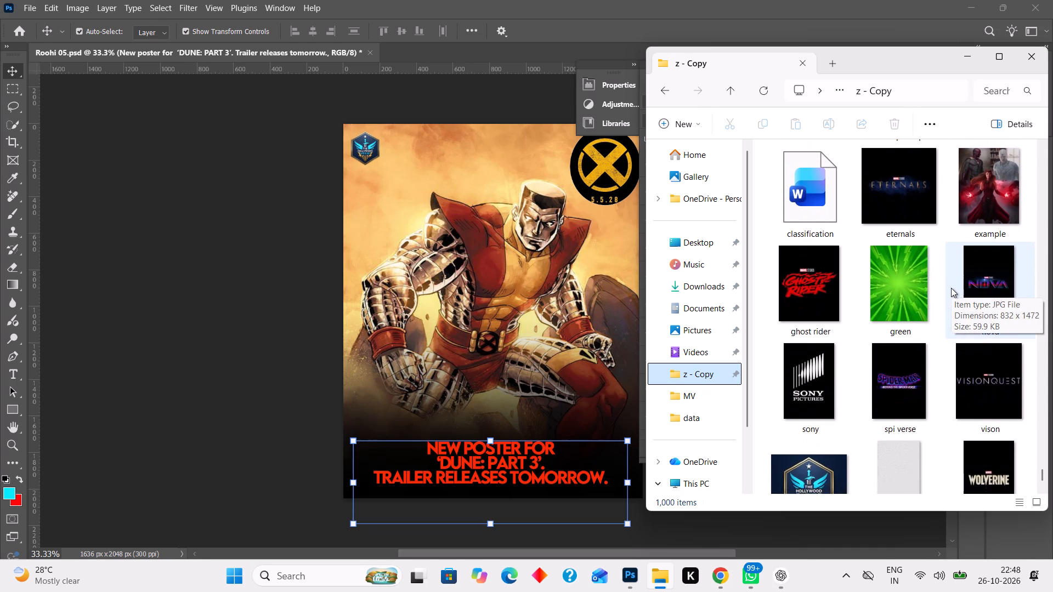
{"action": "scroll", "coordinate": [951, 288], "scroll_direction": "down", "scroll_amount": 3}
{"action": "scroll", "coordinate": [951, 288], "scroll_direction": "up", "scroll_amount": 3}
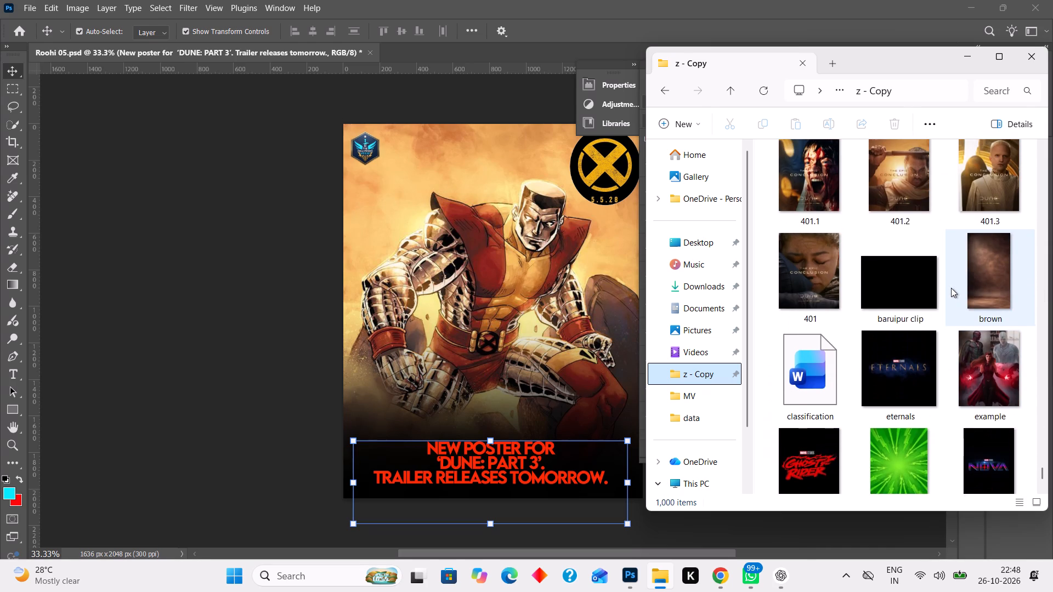
{"action": "scroll", "coordinate": [951, 288], "scroll_direction": "up", "scroll_amount": 3}
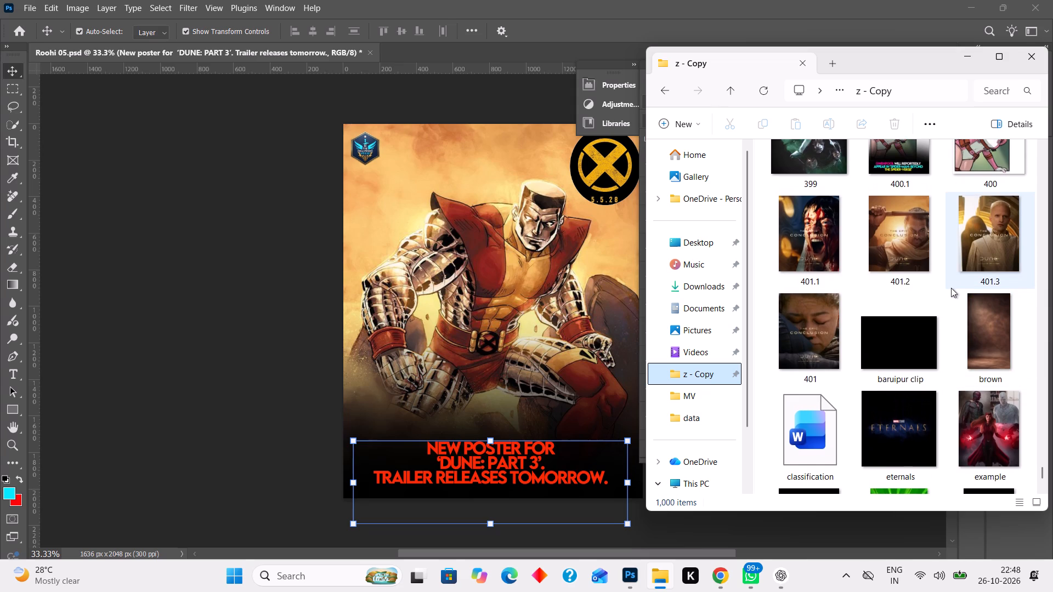
{"action": "scroll", "coordinate": [951, 288], "scroll_direction": "up", "scroll_amount": 1}
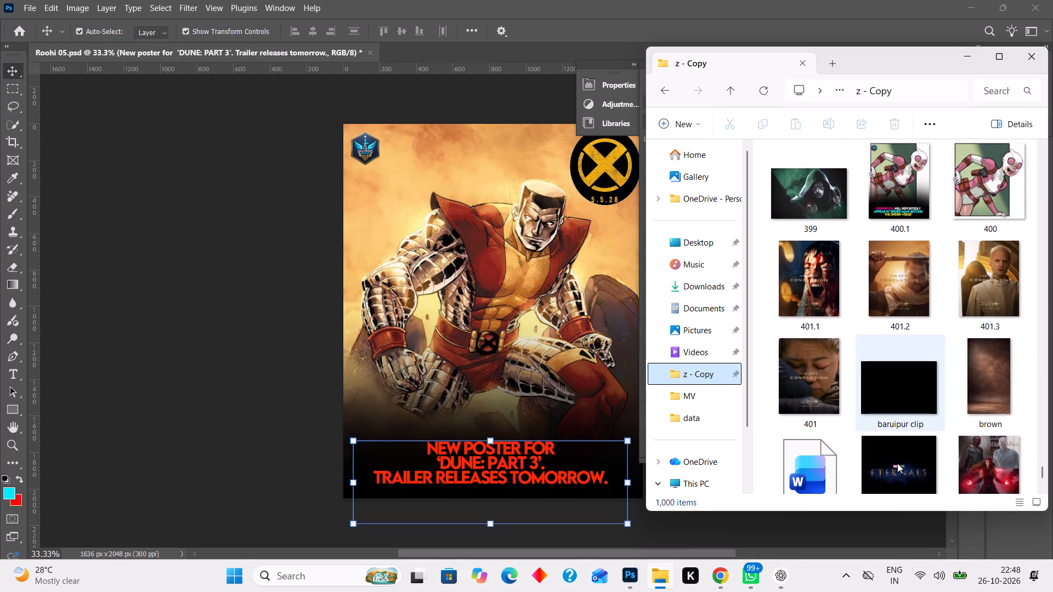
Save the full-size "The Epic Conclusion" blue-eye poster from the DiscussingFilm post on X into z - Copy as 402.
{"action": "left_click", "coordinate": [717, 578]}
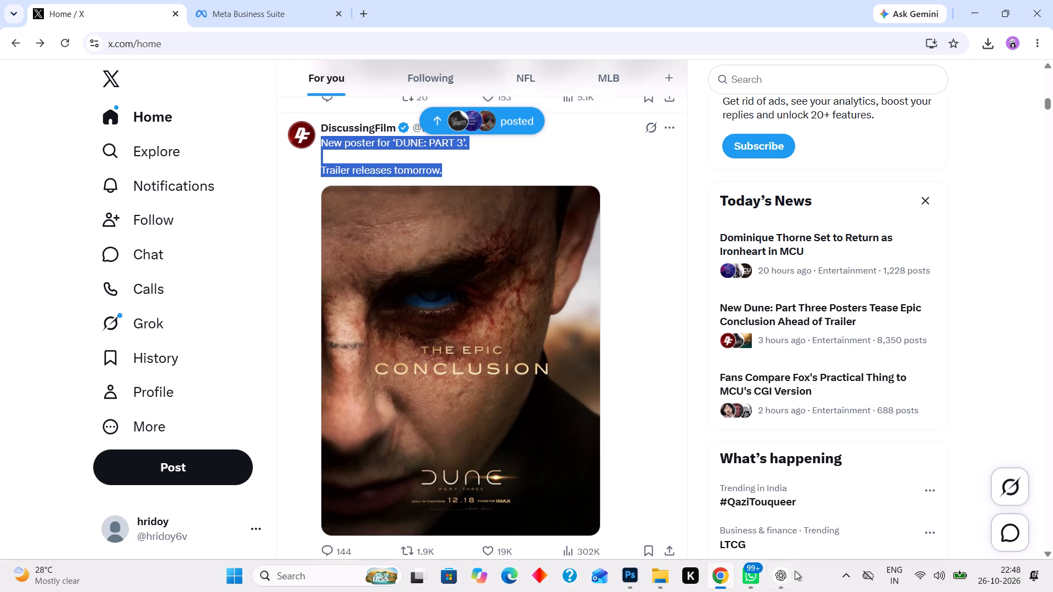
{"action": "left_click", "coordinate": [447, 422]}
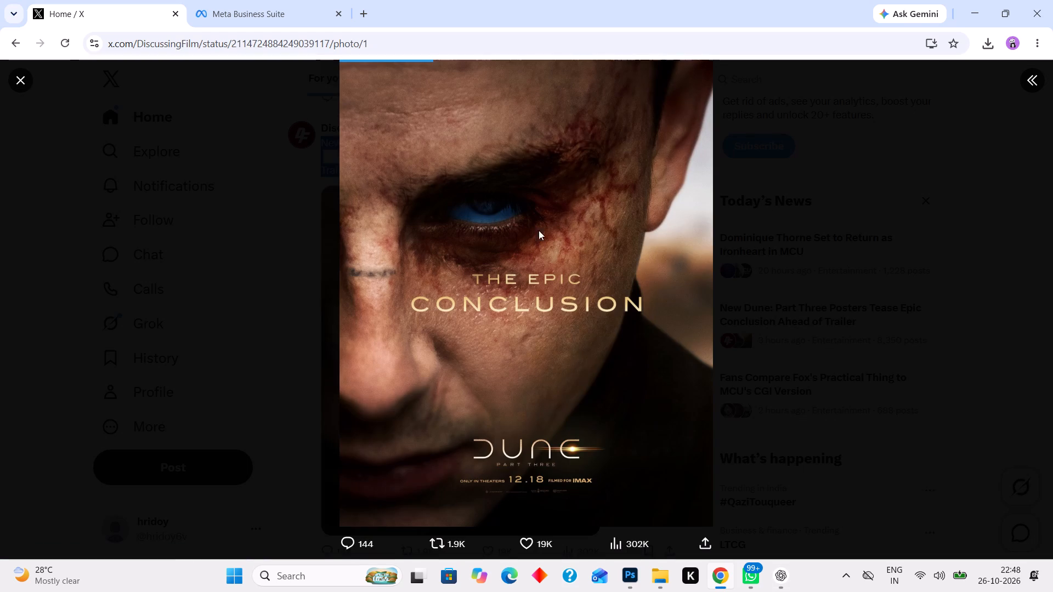
{"action": "right_click", "coordinate": [545, 225]}
{"action": "left_click", "coordinate": [586, 262]}
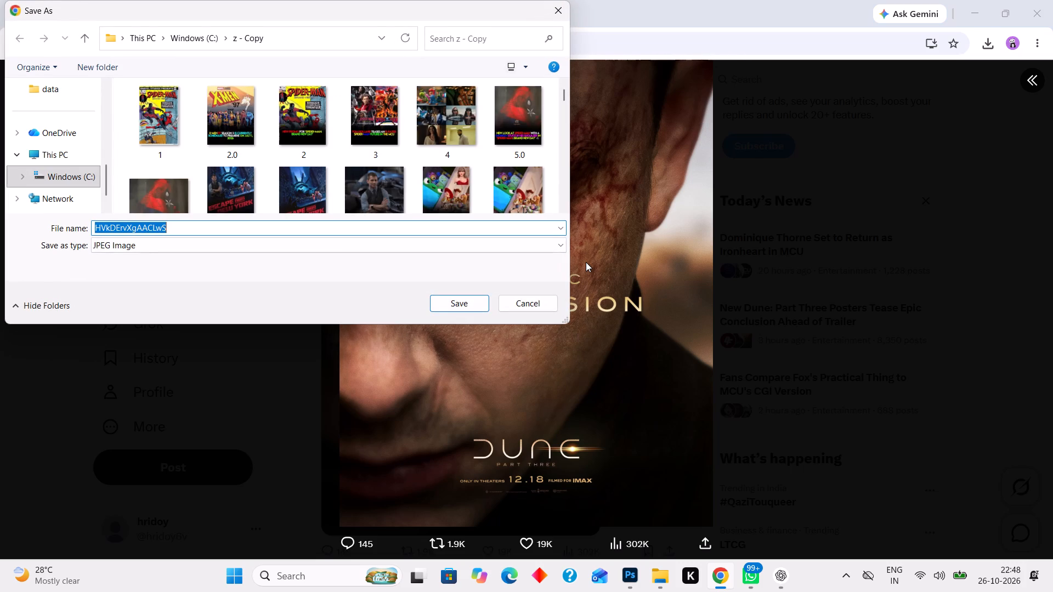
{"action": "type", "text": "402"}
{"action": "key", "text": "Return"}
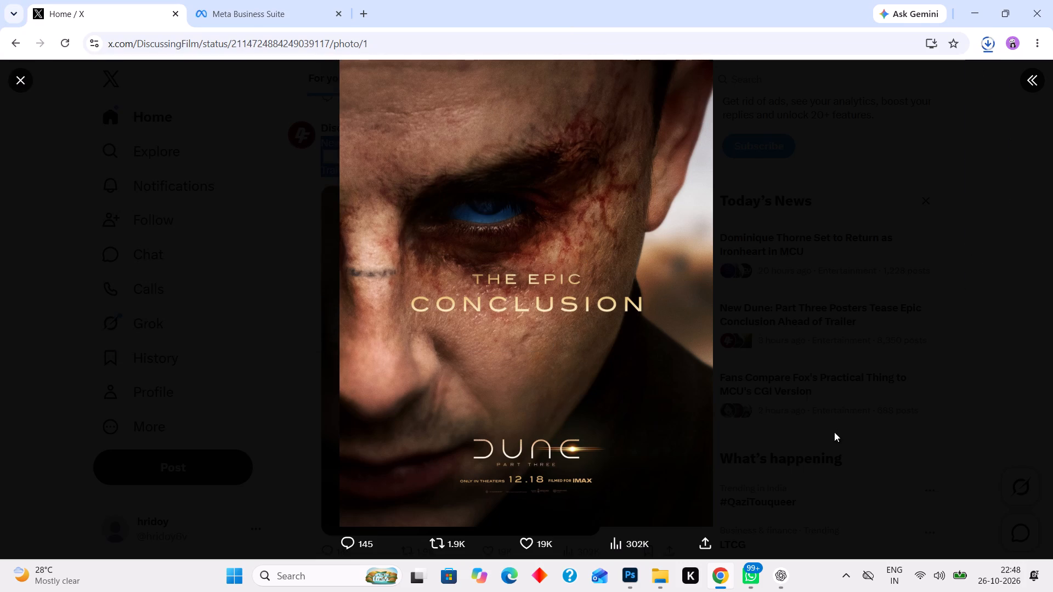
Switch back to the Roohi 05.psd document in Photoshop.
{"action": "left_click", "coordinate": [632, 574]}
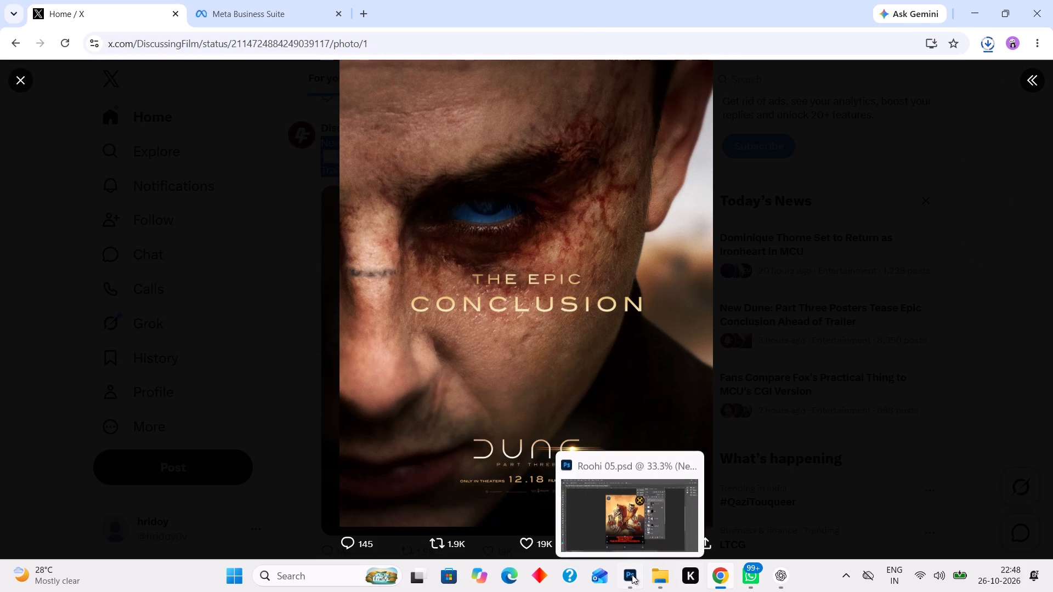
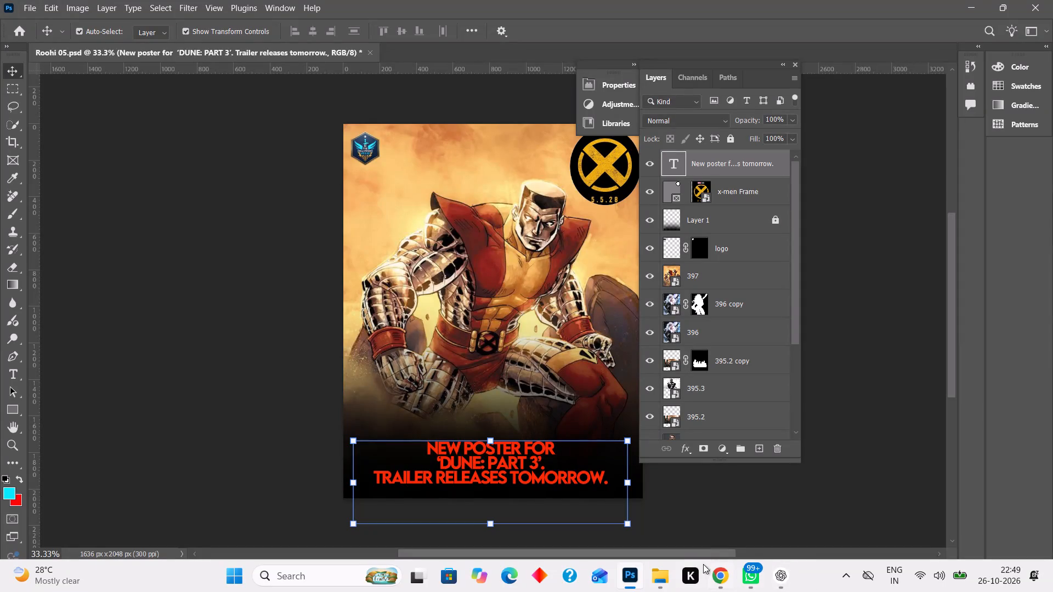
Place the saved 402 poster image from the z - Copy folder over the whole canvas as the top layer and commit it.
{"action": "left_click", "coordinate": [659, 587]}
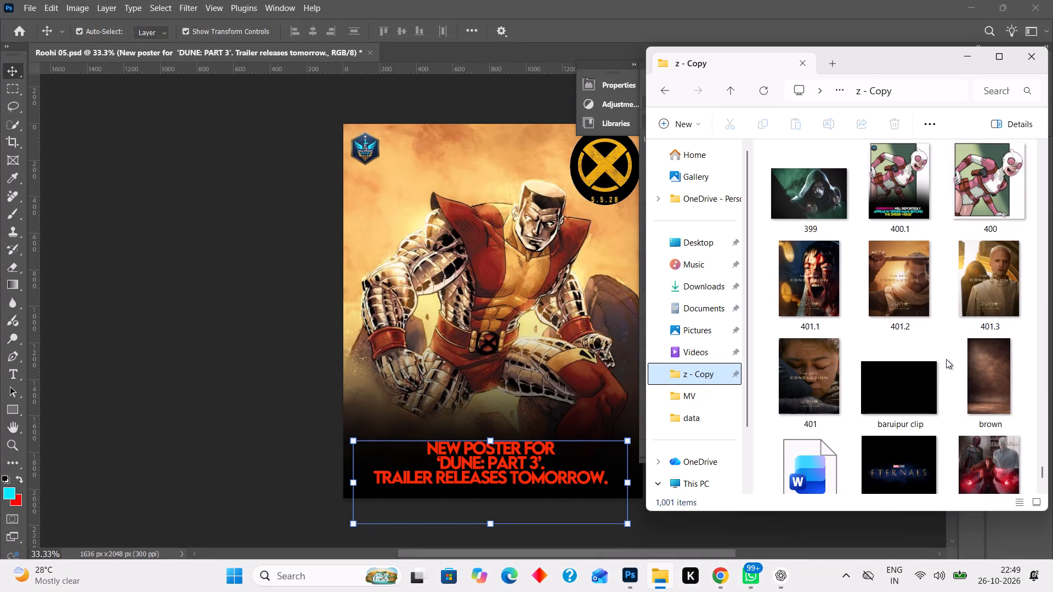
{"action": "scroll", "coordinate": [927, 400], "scroll_direction": "down", "scroll_amount": 4}
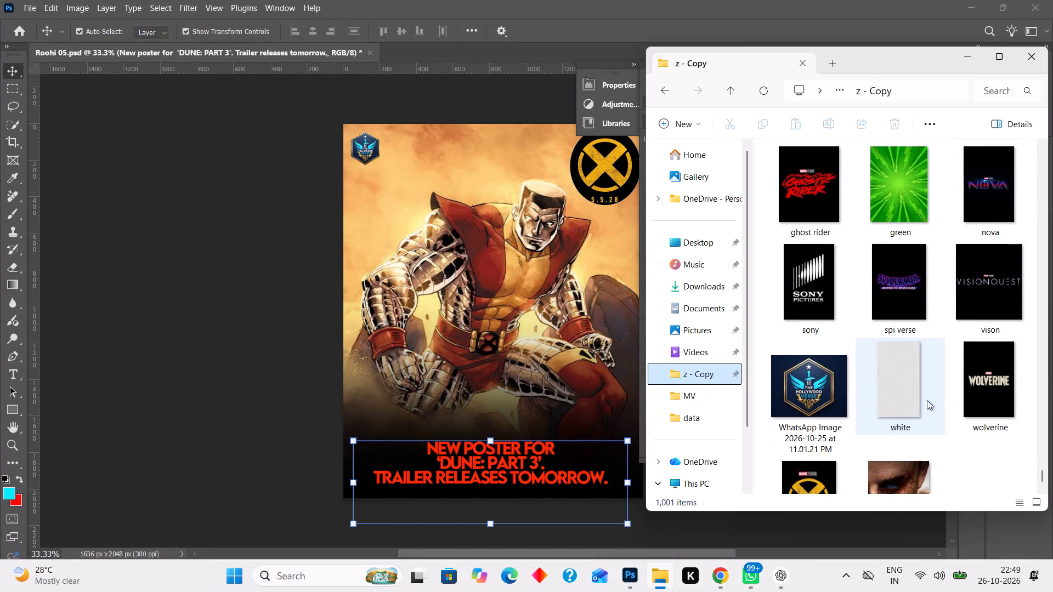
{"action": "scroll", "coordinate": [927, 400], "scroll_direction": "down", "scroll_amount": 3}
{"action": "left_click_drag", "start_coordinate": [891, 446], "coordinate": [466, 267]}
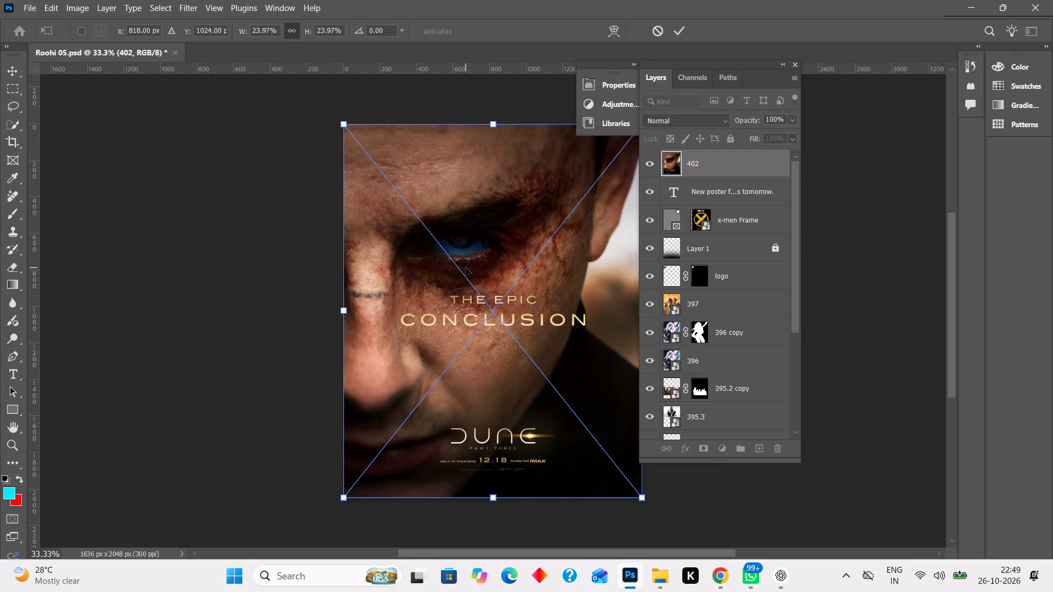
{"action": "left_click", "coordinate": [884, 352]}
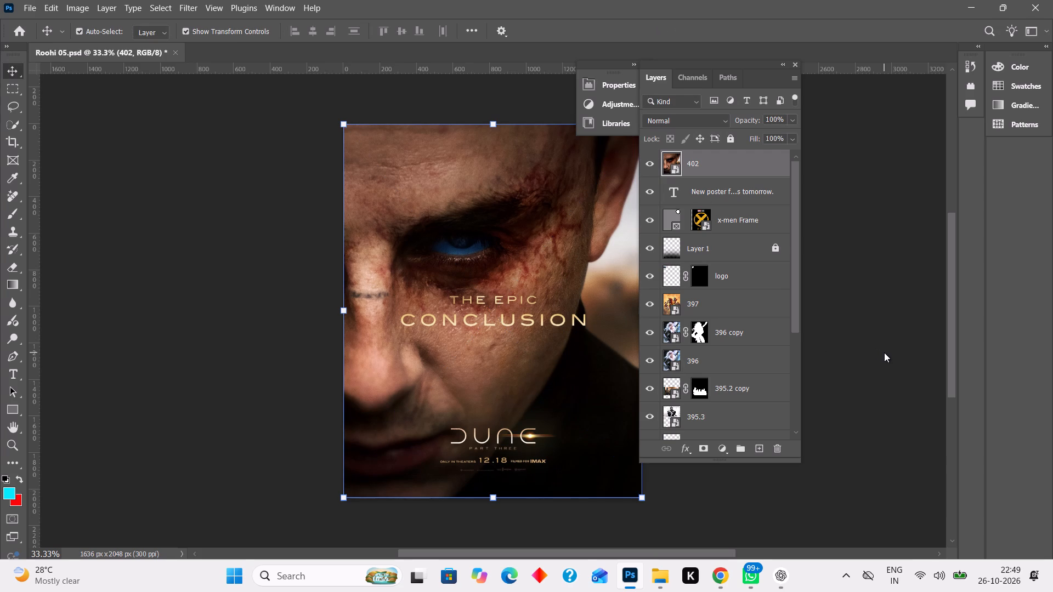
Nudge the 402 poster layer up by one small increment to close the gap along the canvas's top edge, and deselect it.
{"action": "scroll", "coordinate": [884, 352], "scroll_direction": "right", "scroll_amount": 1}
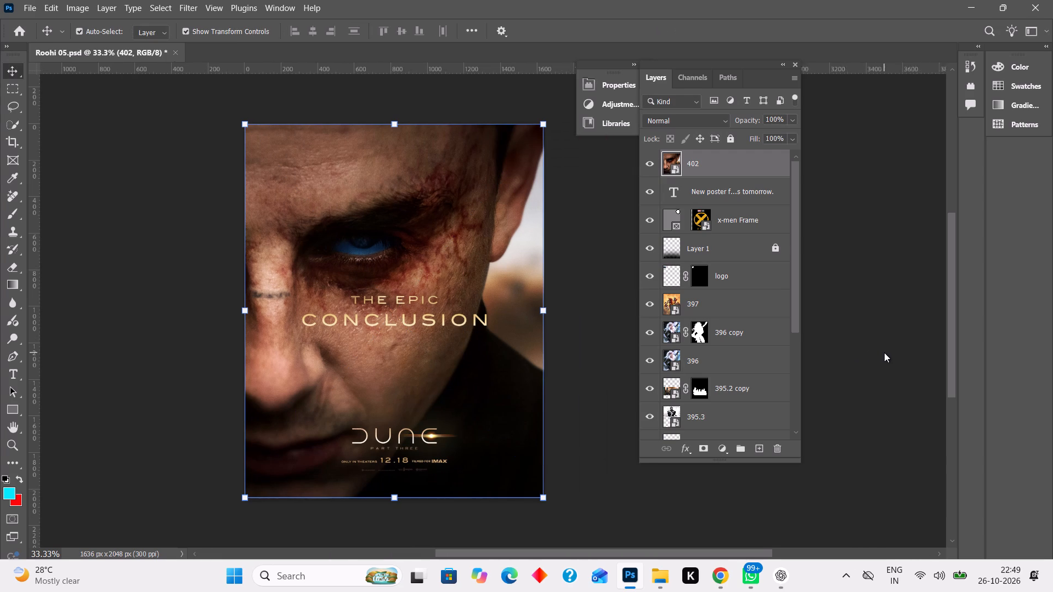
{"action": "scroll", "coordinate": [884, 352], "scroll_direction": "right", "scroll_amount": 1}
{"action": "left_click", "coordinate": [884, 352]}
{"action": "left_click", "coordinate": [884, 352]}
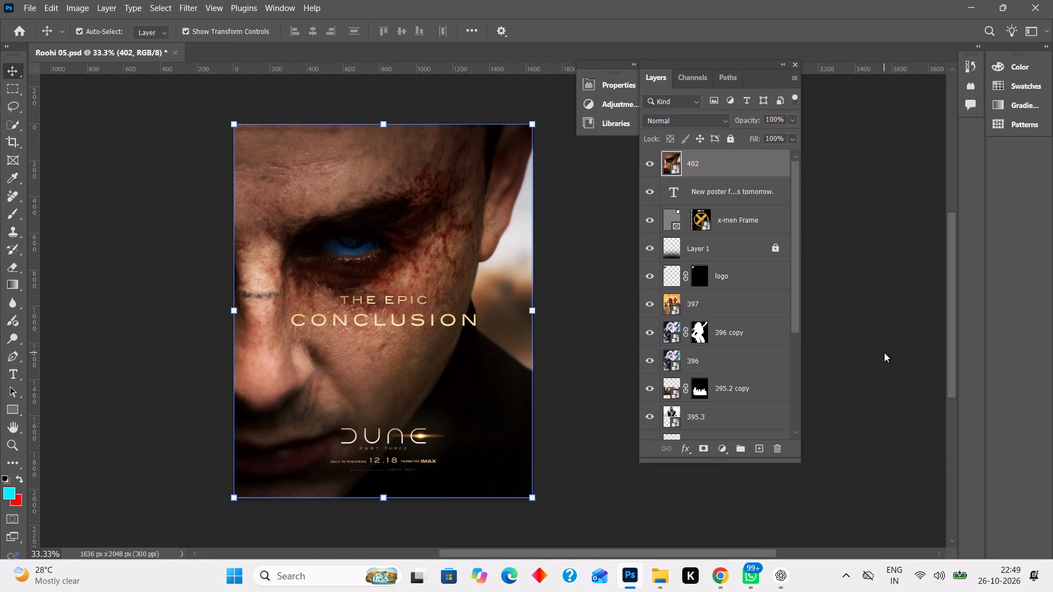
{"action": "left_click", "coordinate": [591, 401]}
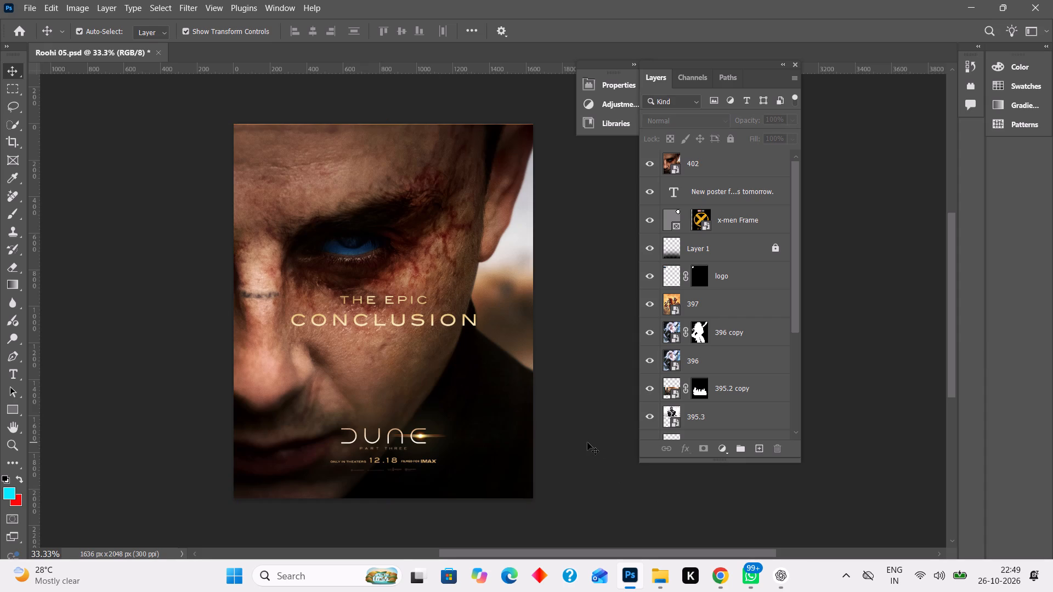
{"action": "left_click", "coordinate": [442, 367]}
{"action": "key", "text": "Up"}
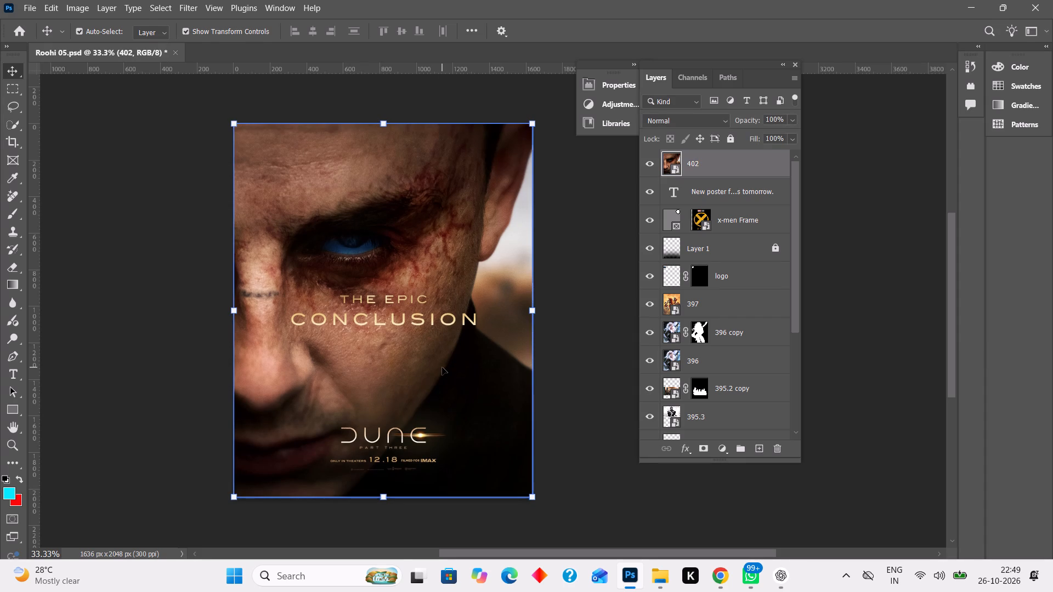
{"action": "left_click", "coordinate": [604, 328]}
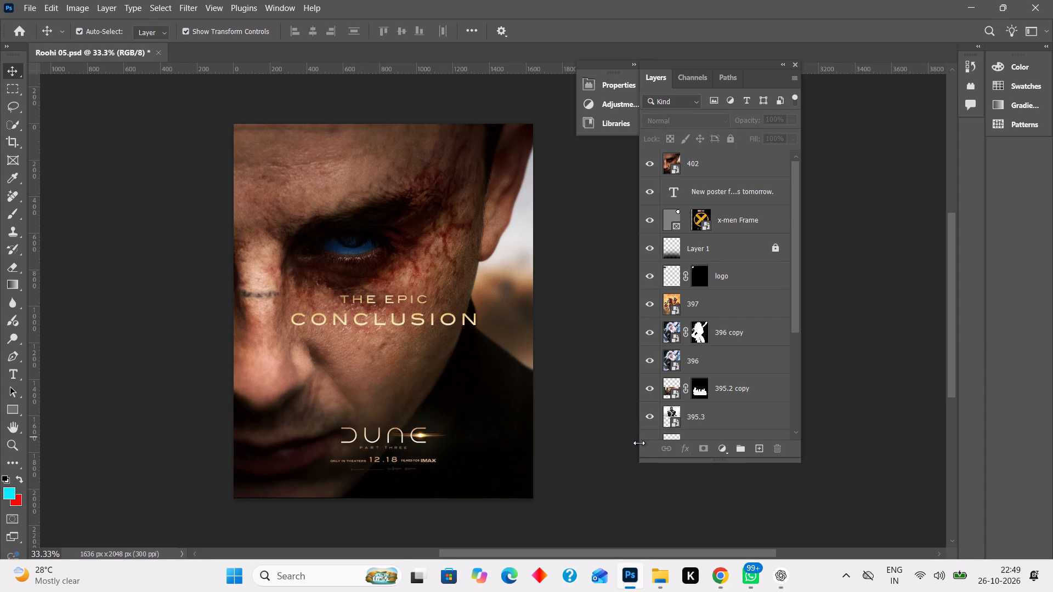
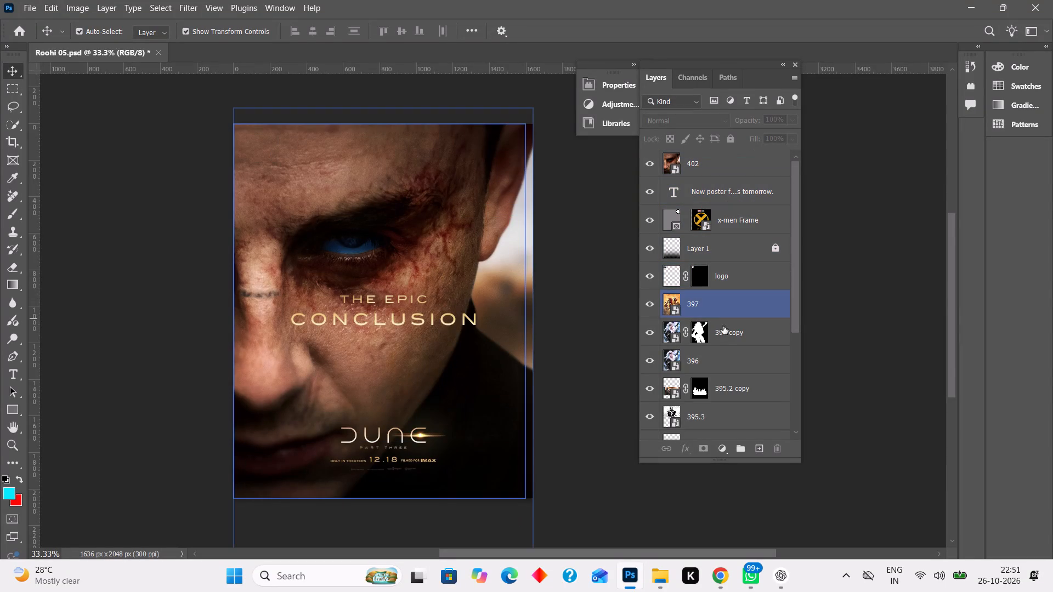
Bring the logo layer above the 402 poster layer, move the logo into the poster's top-right corner, and deselect it.
{"action": "left_click_drag", "start_coordinate": [731, 271], "coordinate": [721, 159]}
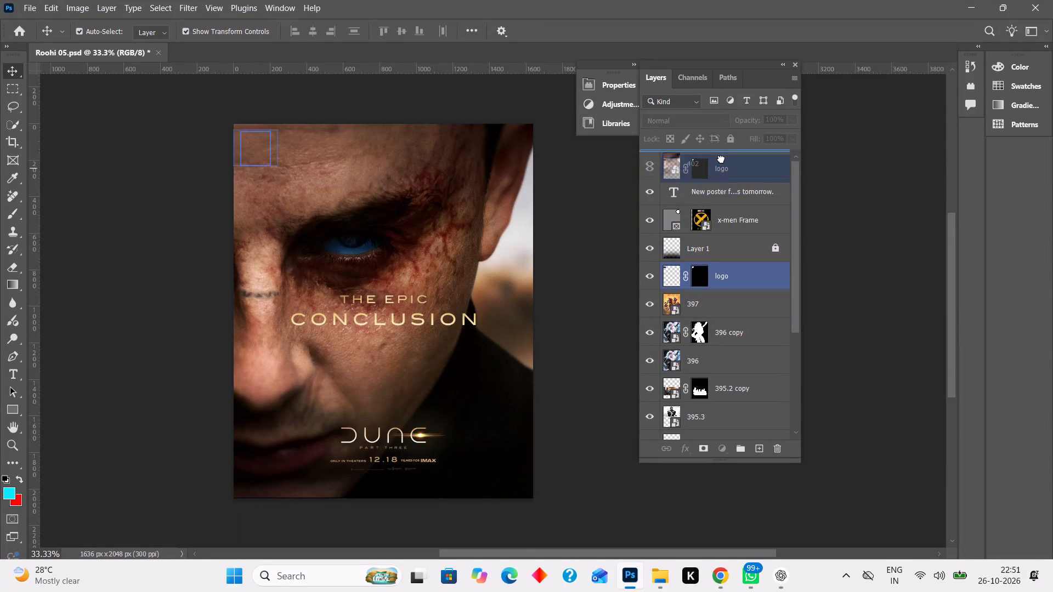
{"action": "left_click_drag", "start_coordinate": [721, 159], "coordinate": [720, 153]}
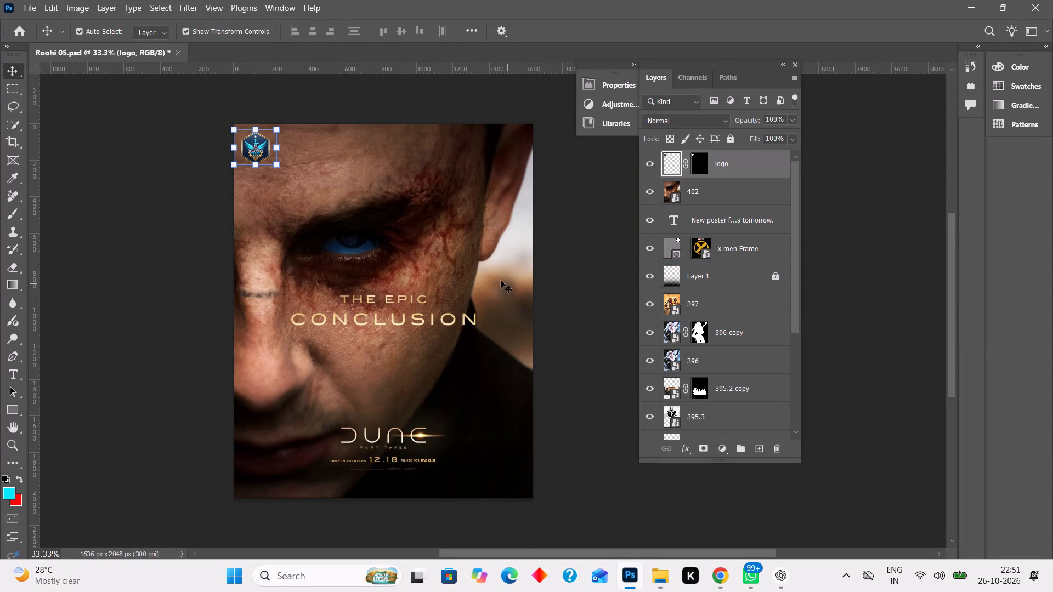
{"action": "left_click_drag", "start_coordinate": [257, 149], "coordinate": [339, 162]}
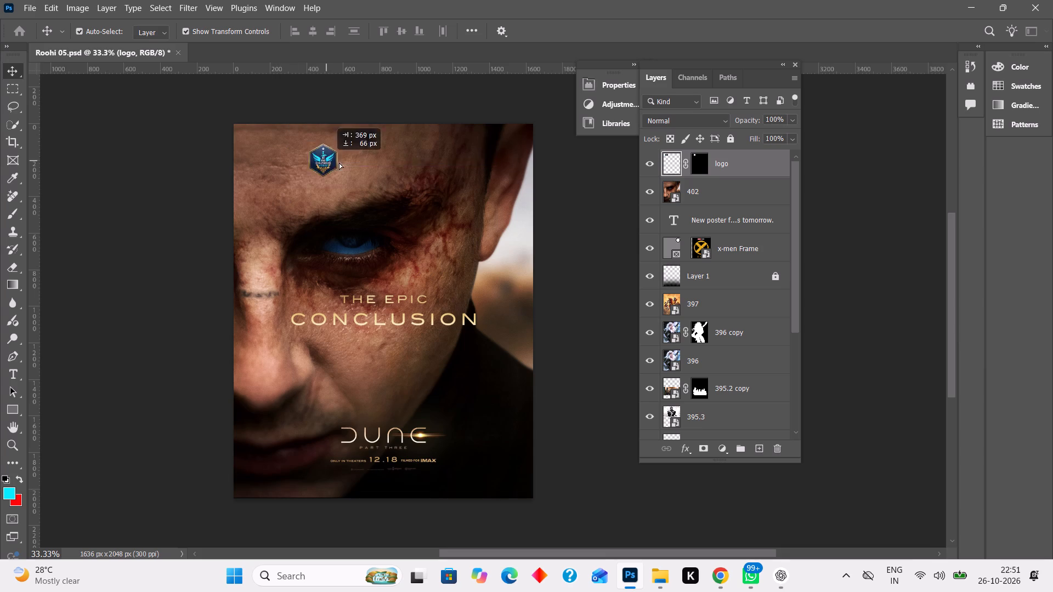
{"action": "left_click_drag", "start_coordinate": [339, 162], "coordinate": [542, 153]}
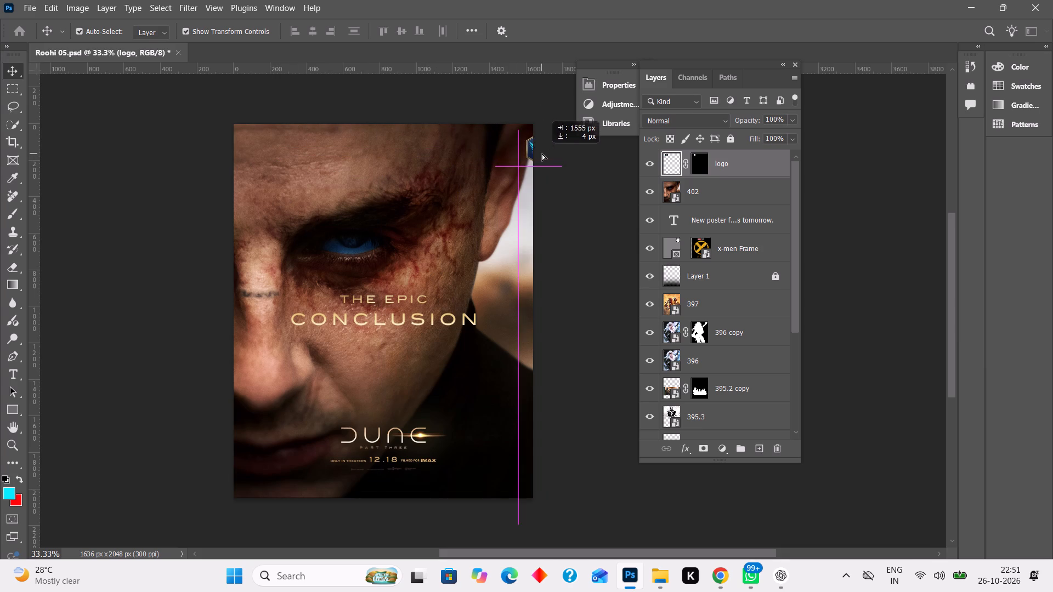
{"action": "left_click_drag", "start_coordinate": [542, 153], "coordinate": [516, 146]}
{"action": "left_click", "coordinate": [596, 186]}
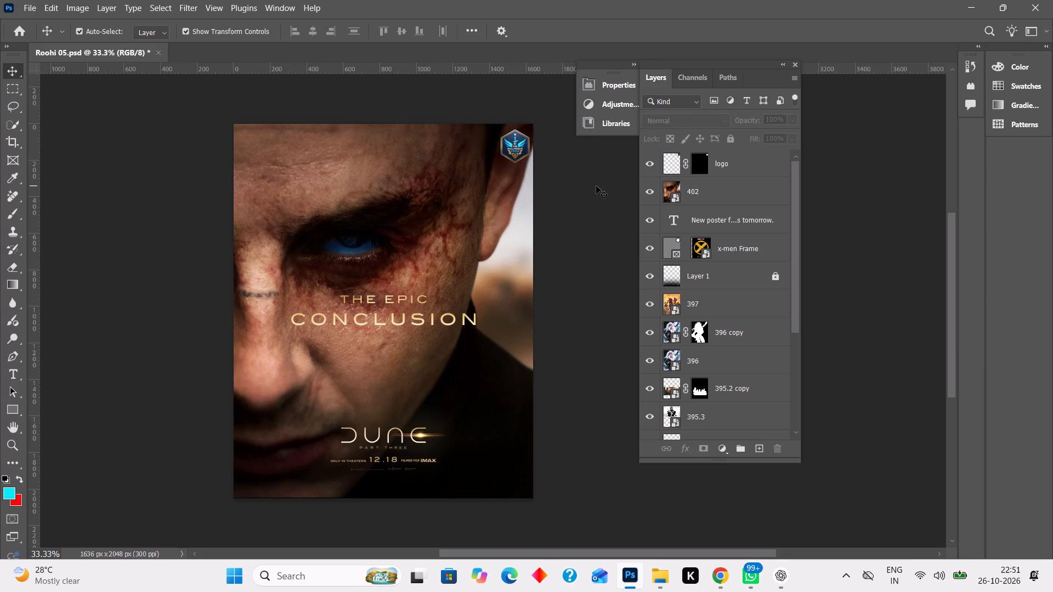
{"action": "left_click", "coordinate": [596, 186]}
Export the 1636 x 2048 px poster as a JPG named 402.1 in the z - Copy folder.
{"action": "key", "text": "ctrl+alt+s"}
{"action": "key", "text": "ctrl+alt+s"}
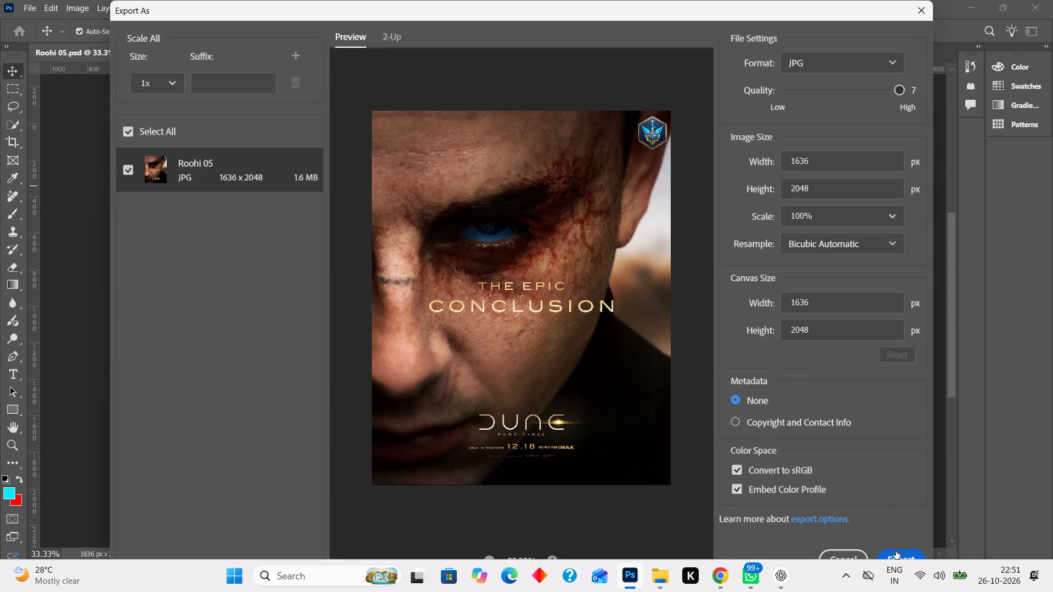
{"action": "left_click", "coordinate": [896, 551]}
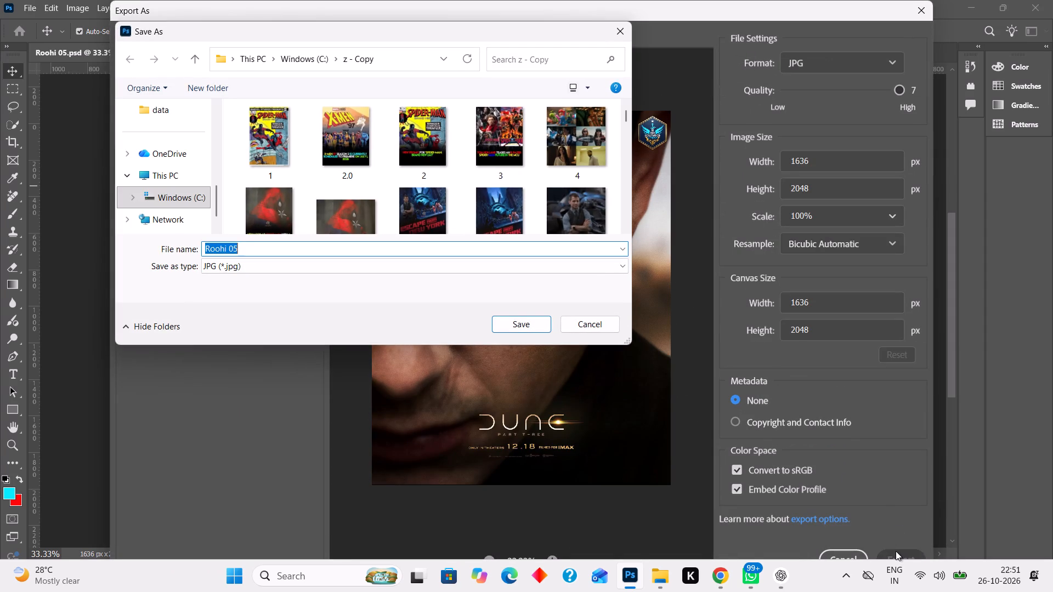
{"action": "type", "text": "402.1"}
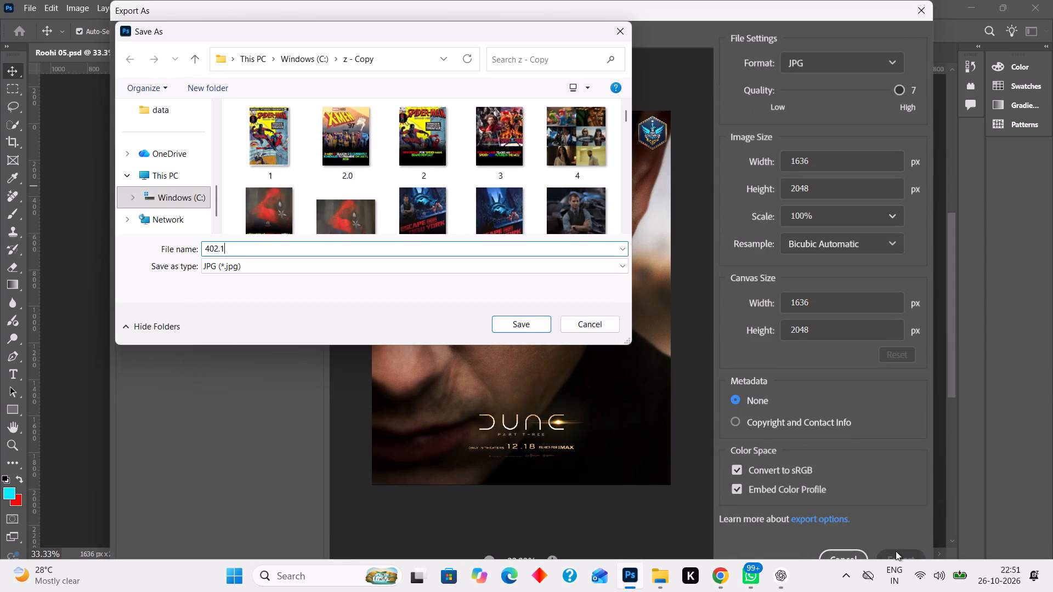
{"action": "key", "text": "Return"}
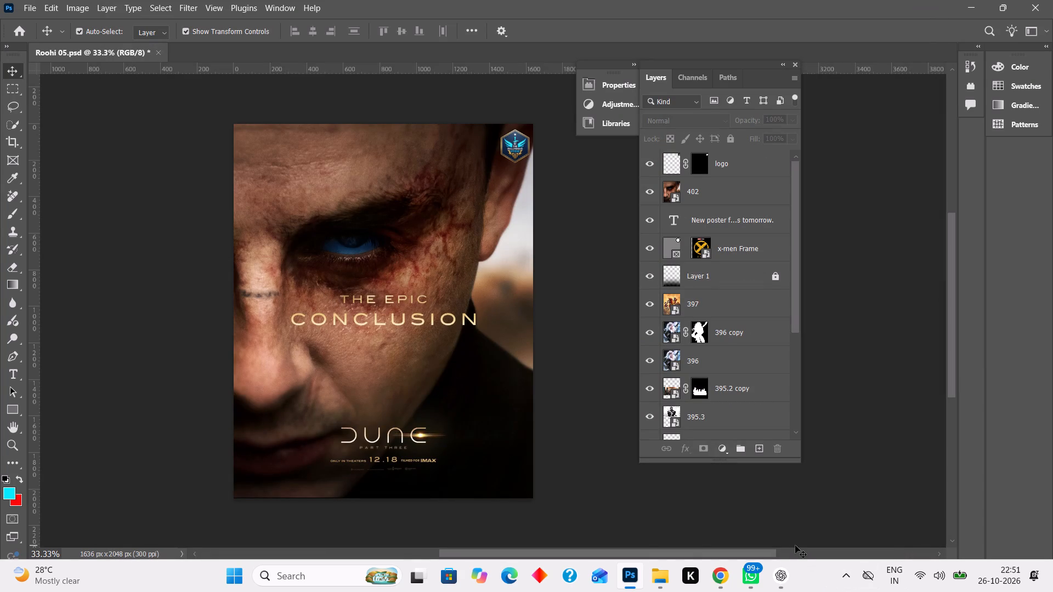
Switch to Chrome and close the enlarged DUNE poster photo to return to the DiscussingFilm post in the X feed.
{"action": "left_click", "coordinate": [723, 577]}
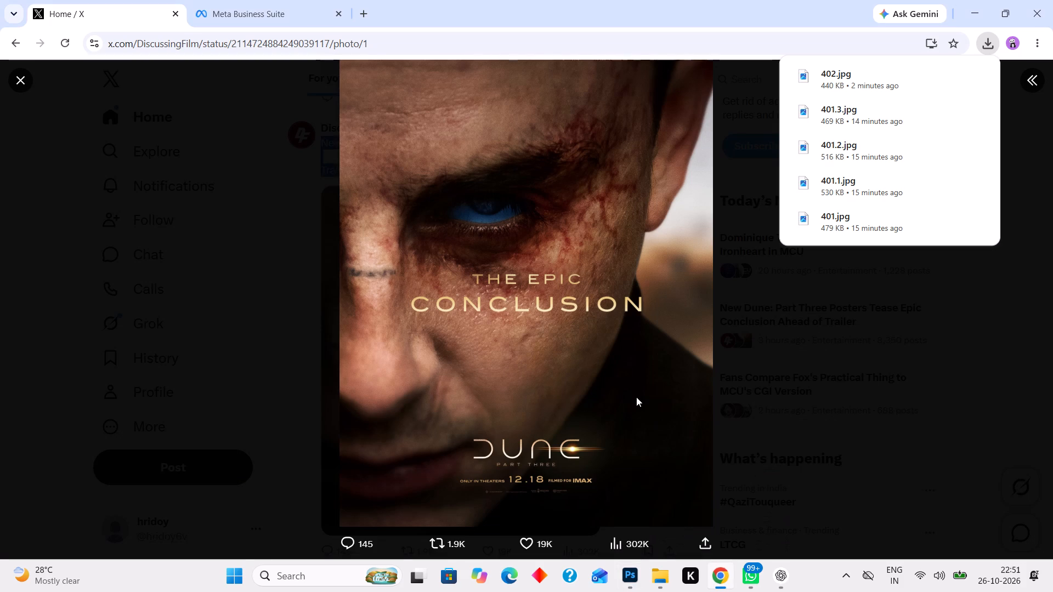
{"action": "left_click", "coordinate": [802, 377]}
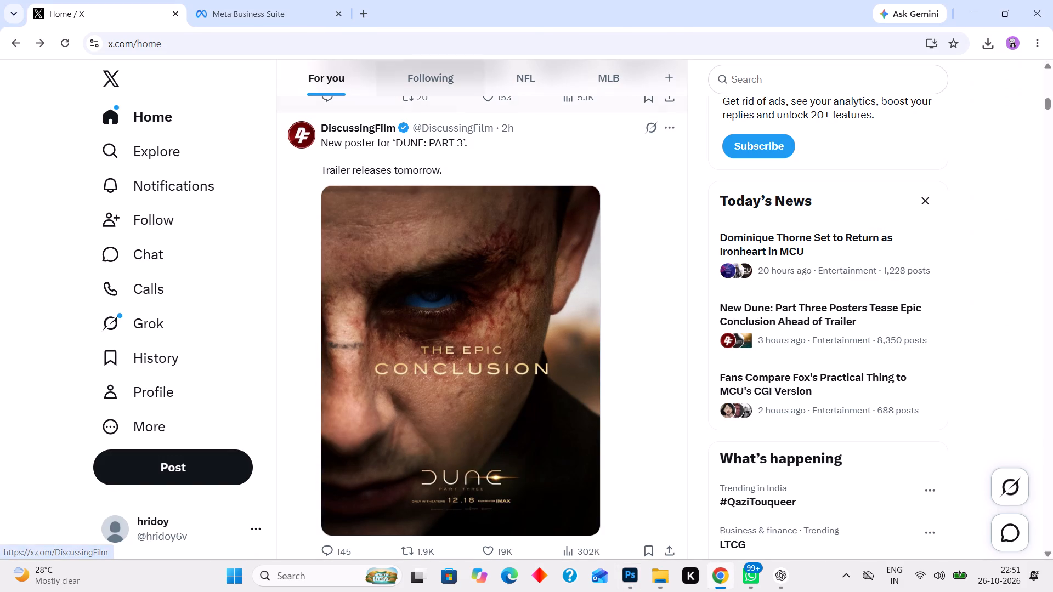
Switch to Meta Business Suite and start creating a new post for The Hollywood Verse page.
{"action": "left_click", "coordinate": [303, 12]}
{"action": "left_click", "coordinate": [500, 163]}
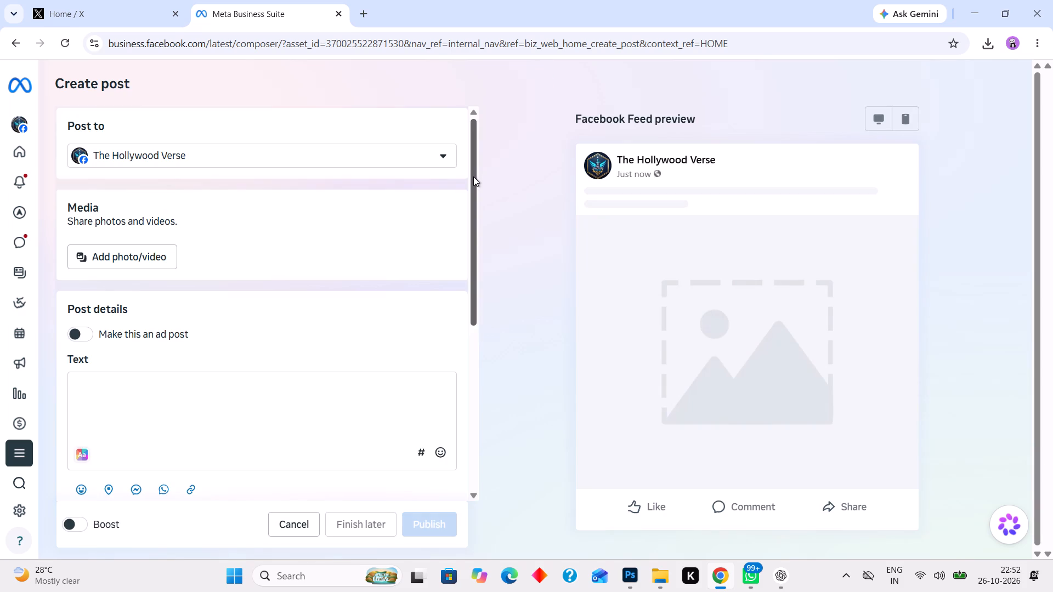
Add the 402.1 poster image from the z - Copy folder to the post's media.
{"action": "left_click", "coordinate": [134, 257]}
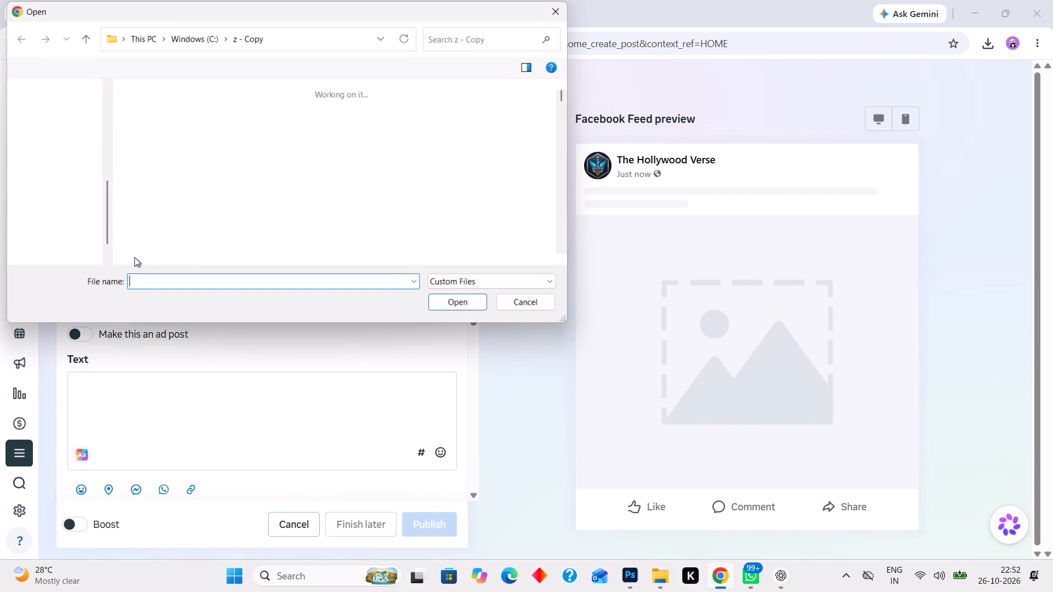
{"action": "scroll", "coordinate": [336, 229], "scroll_direction": "down", "scroll_amount": 20}
{"action": "scroll", "coordinate": [336, 229], "scroll_direction": "down", "scroll_amount": 4}
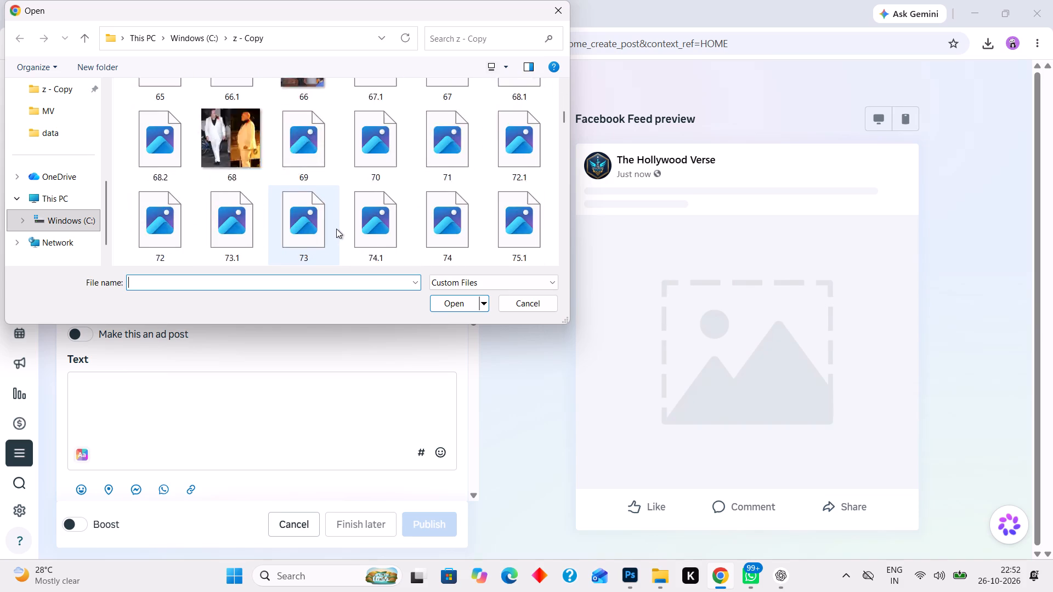
{"action": "left_click_drag", "start_coordinate": [561, 126], "coordinate": [552, 240]}
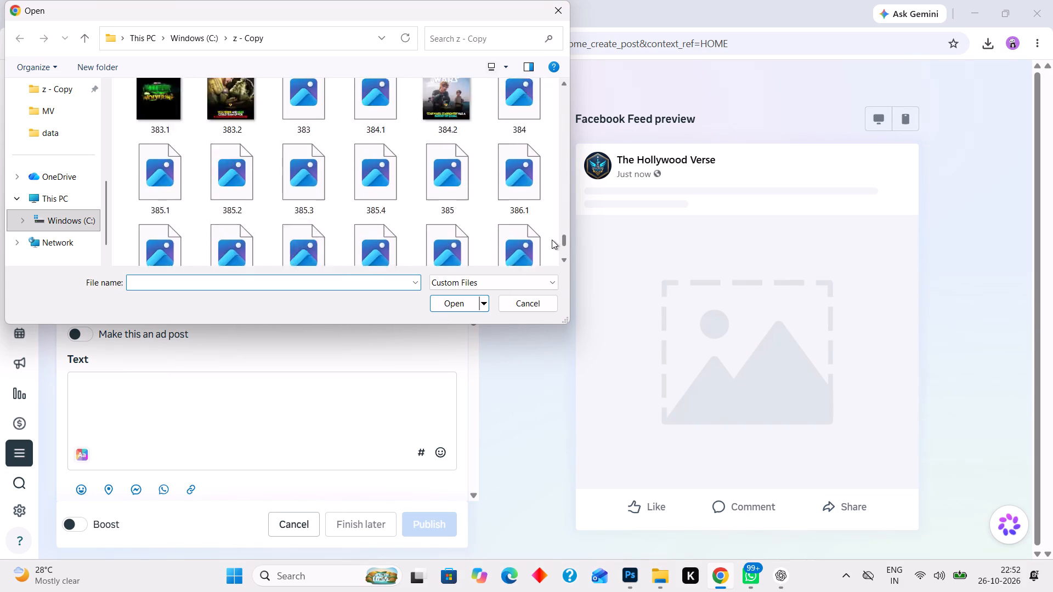
{"action": "left_click_drag", "start_coordinate": [552, 240], "coordinate": [551, 241]}
{"action": "scroll", "coordinate": [508, 203], "scroll_direction": "down", "scroll_amount": 2}
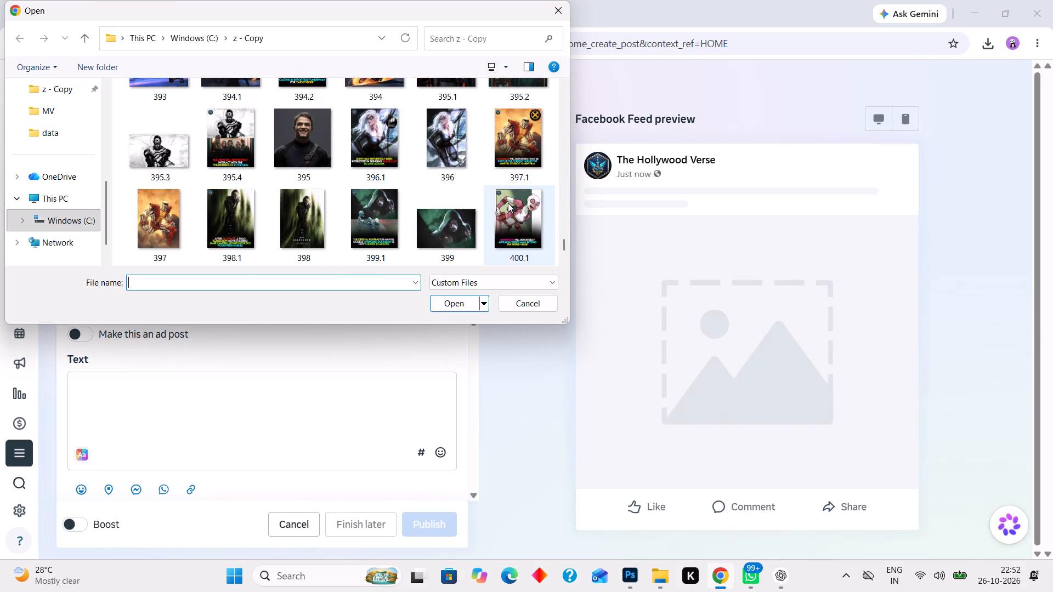
{"action": "scroll", "coordinate": [508, 203], "scroll_direction": "down", "scroll_amount": 2}
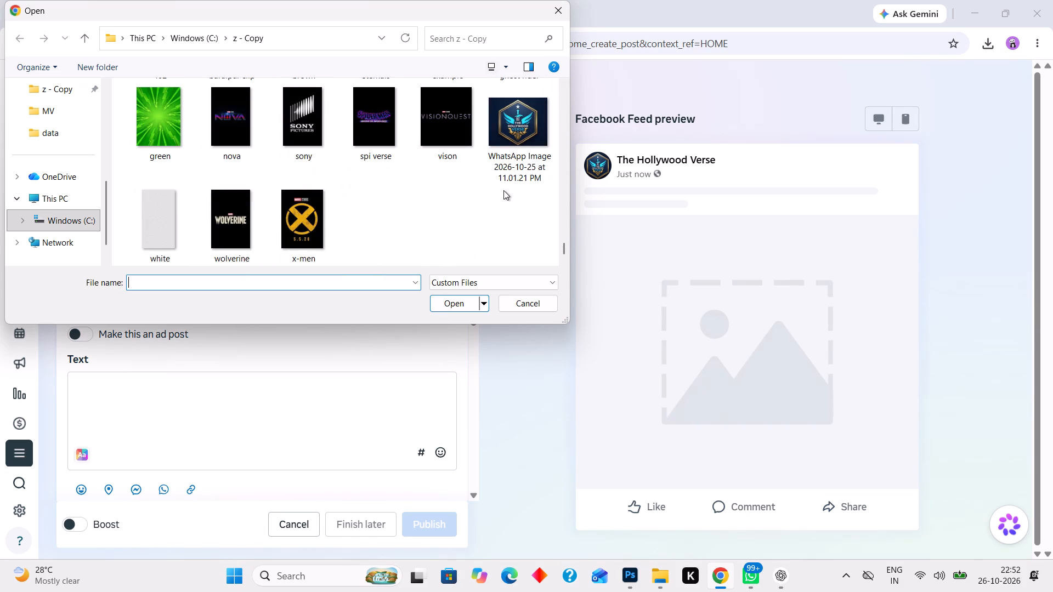
{"action": "scroll", "coordinate": [503, 190], "scroll_direction": "up", "scroll_amount": 3}
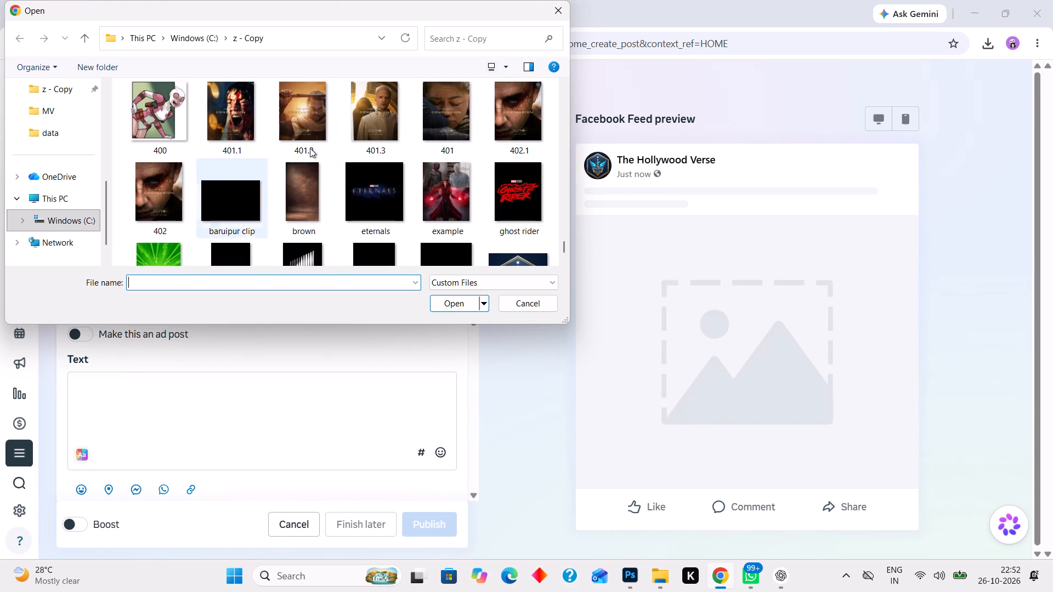
{"action": "left_click", "coordinate": [517, 111]}
{"action": "left_click", "coordinate": [455, 309]}
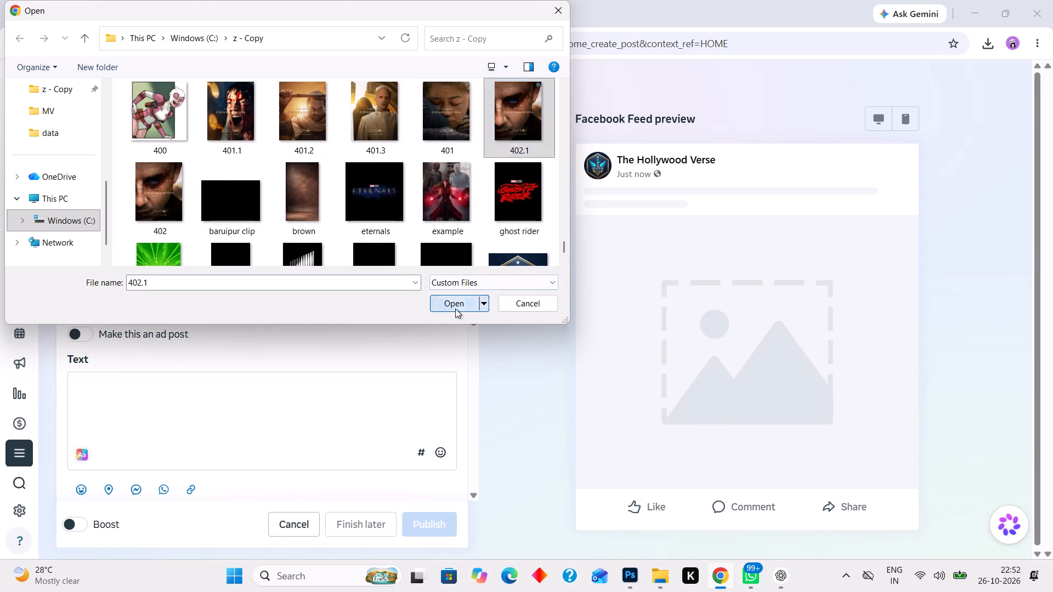
Paste the copied caption "New poster for 'DUNE: PART 3'. Trailer releases tomorrow." into the post's text.
{"action": "scroll", "coordinate": [295, 351], "scroll_direction": "down", "scroll_amount": 1}
{"action": "left_click", "coordinate": [295, 351]}
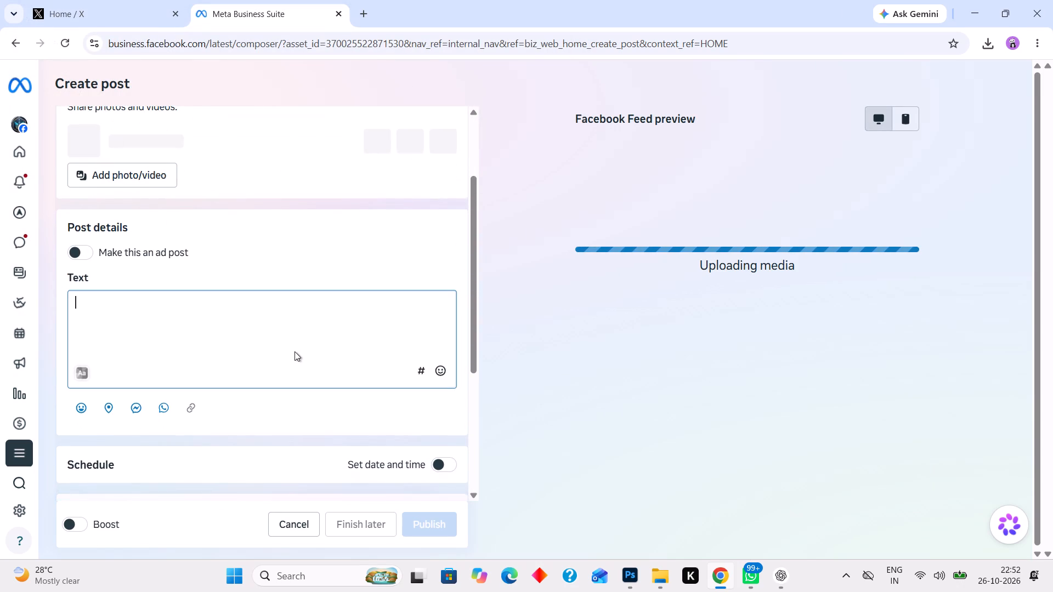
{"action": "key", "text": "ctrl+v"}
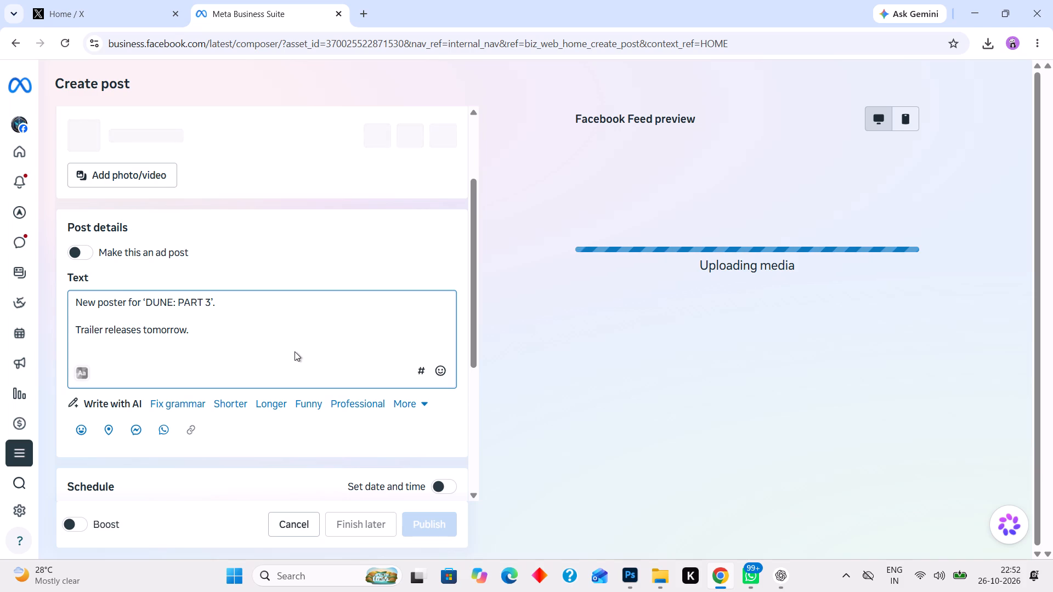
Publish the DUNE: PART 3 post publicly, keeping the Facebook story sharing on.
{"action": "scroll", "coordinate": [295, 351], "scroll_direction": "down", "scroll_amount": 2}
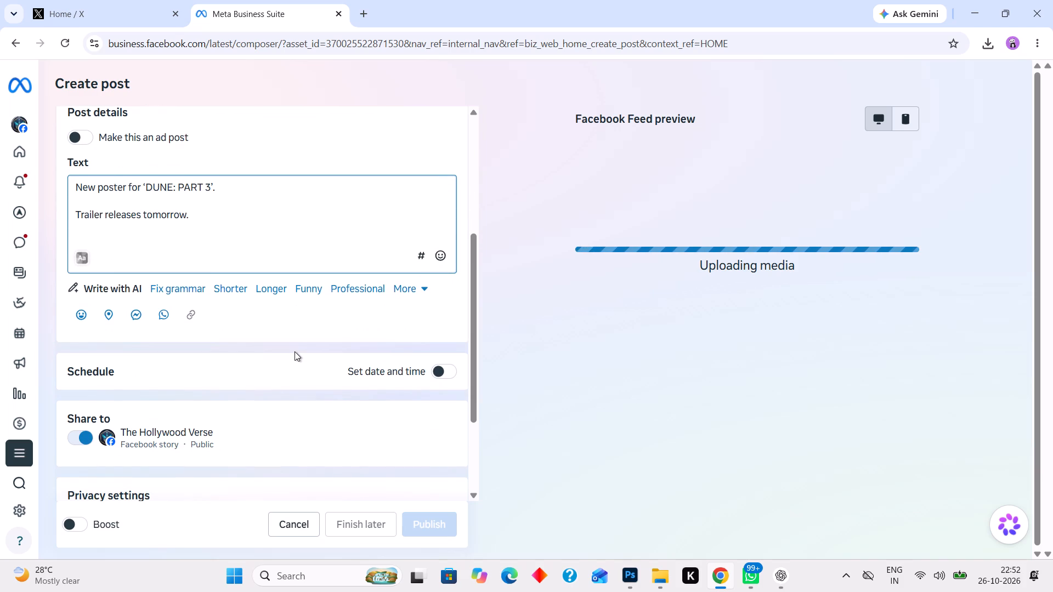
{"action": "scroll", "coordinate": [295, 351], "scroll_direction": "down", "scroll_amount": 3}
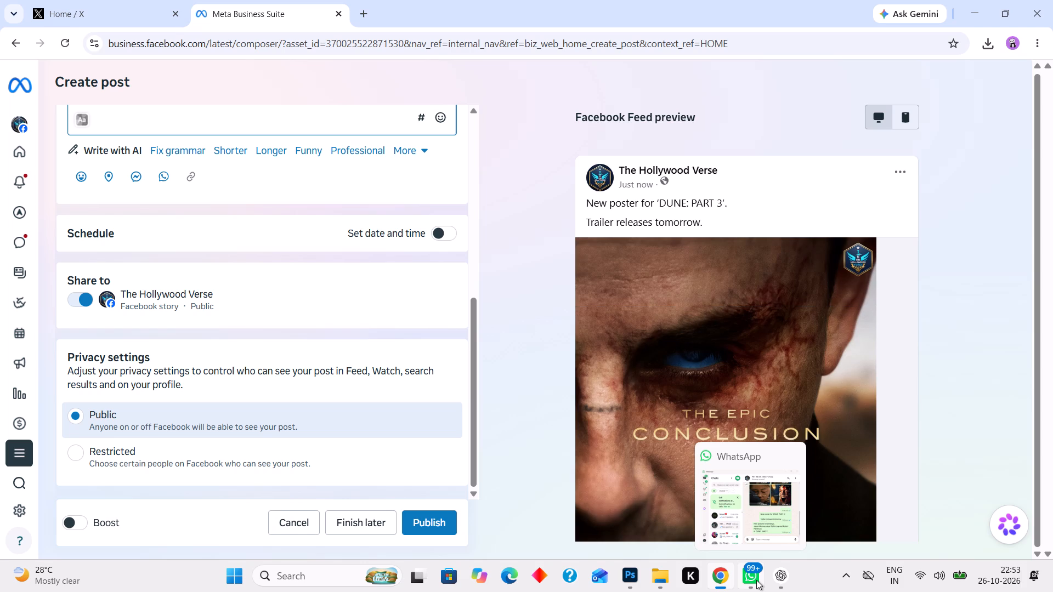
{"action": "left_click", "coordinate": [433, 524]}
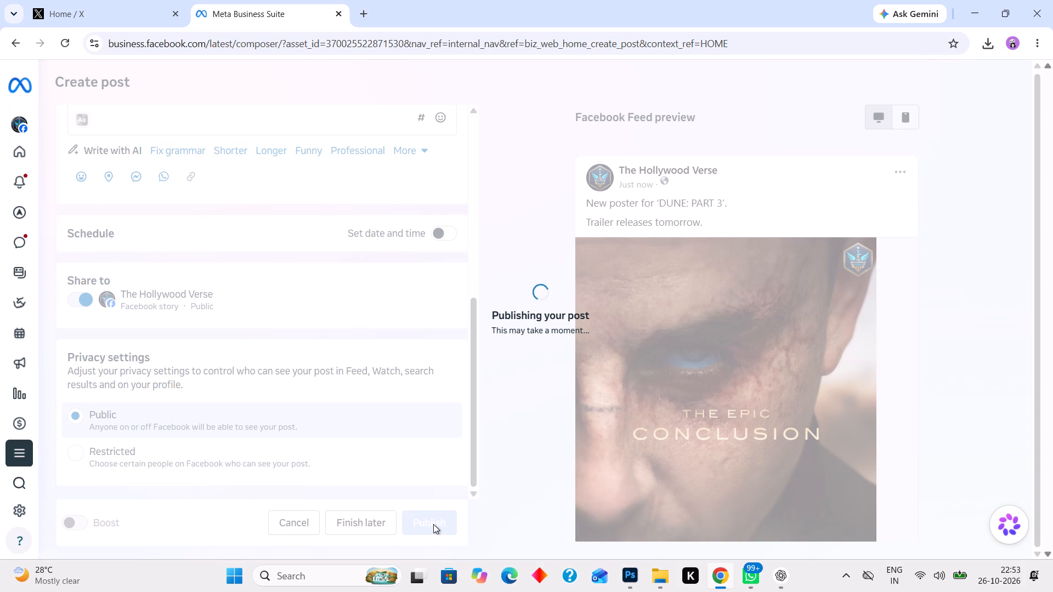
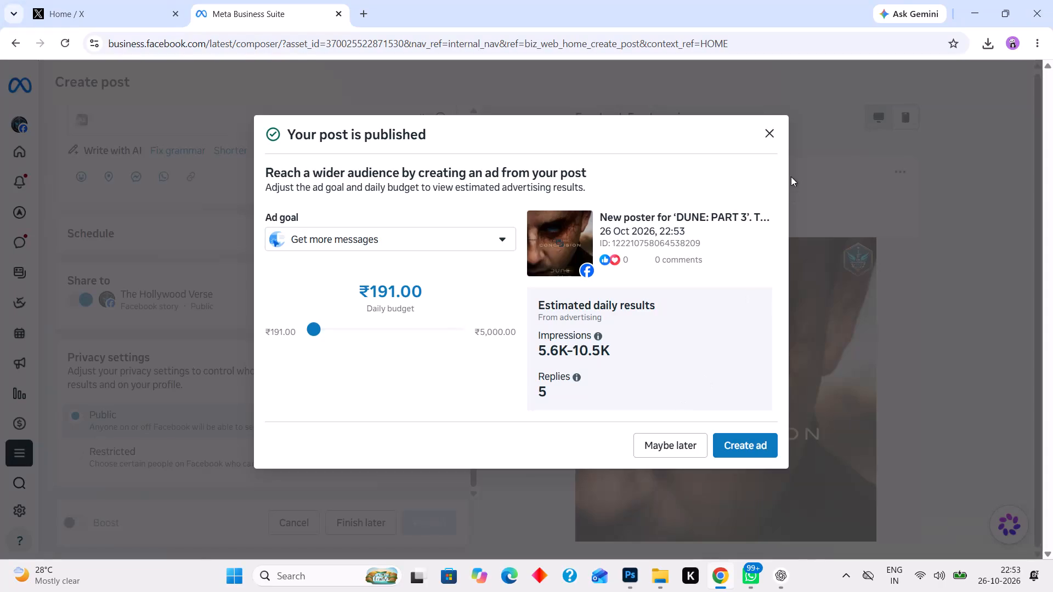
Dismiss the post-publication ad offer for the DUNE: PART 3 poster post without creating an ad.
{"action": "left_click", "coordinate": [769, 124]}
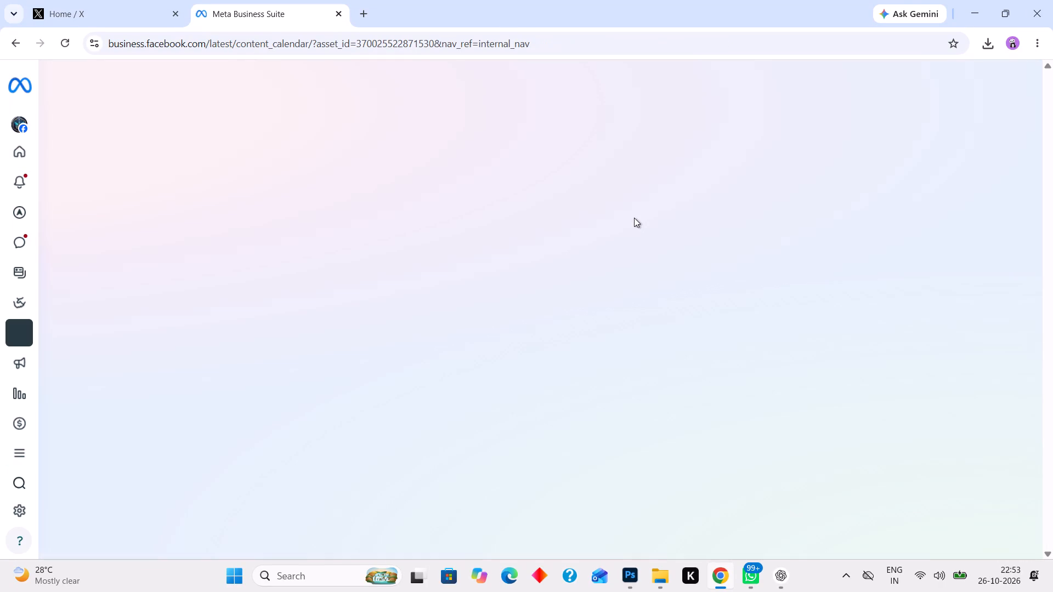
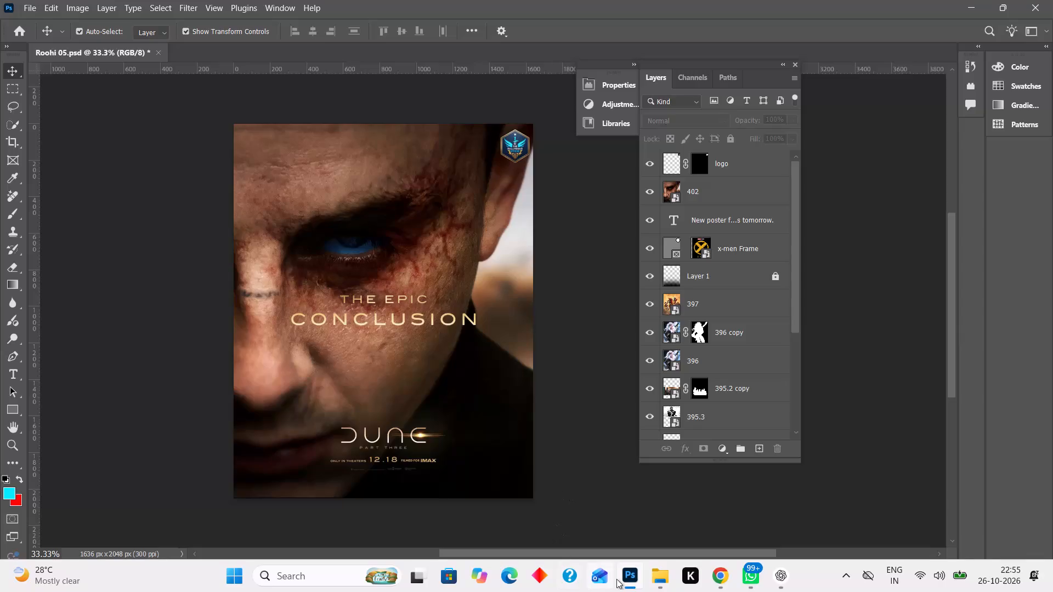
Place WhatsApp Image 2026-10-26 at 10.55.11 PM from the Downloads folder into Roohi 05.psd, filling the canvas with the four-poster DUNE collage.
{"action": "left_click", "coordinate": [656, 572]}
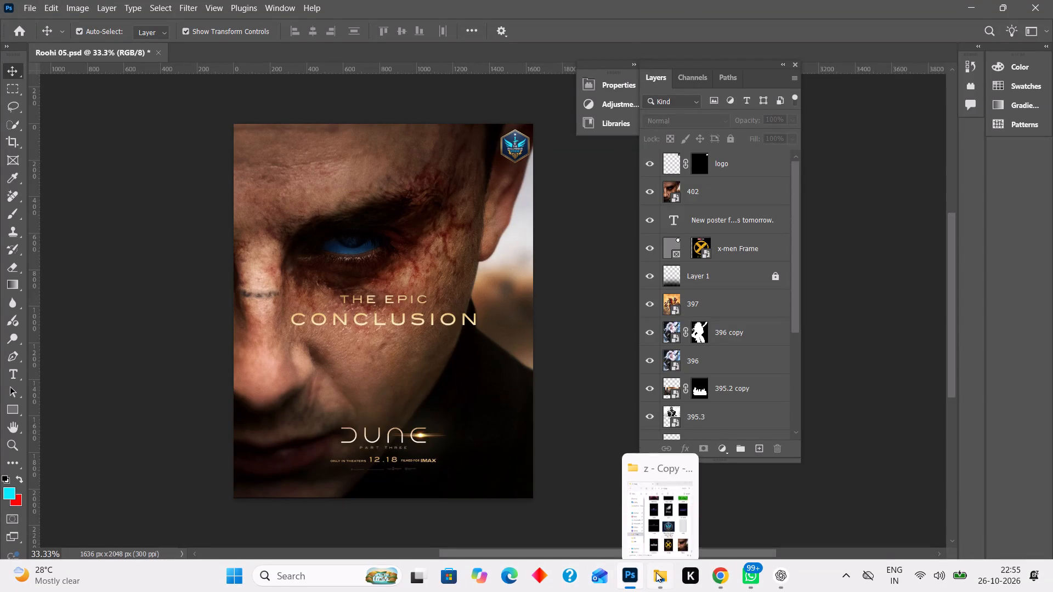
{"action": "scroll", "coordinate": [905, 452], "scroll_direction": "down", "scroll_amount": 6}
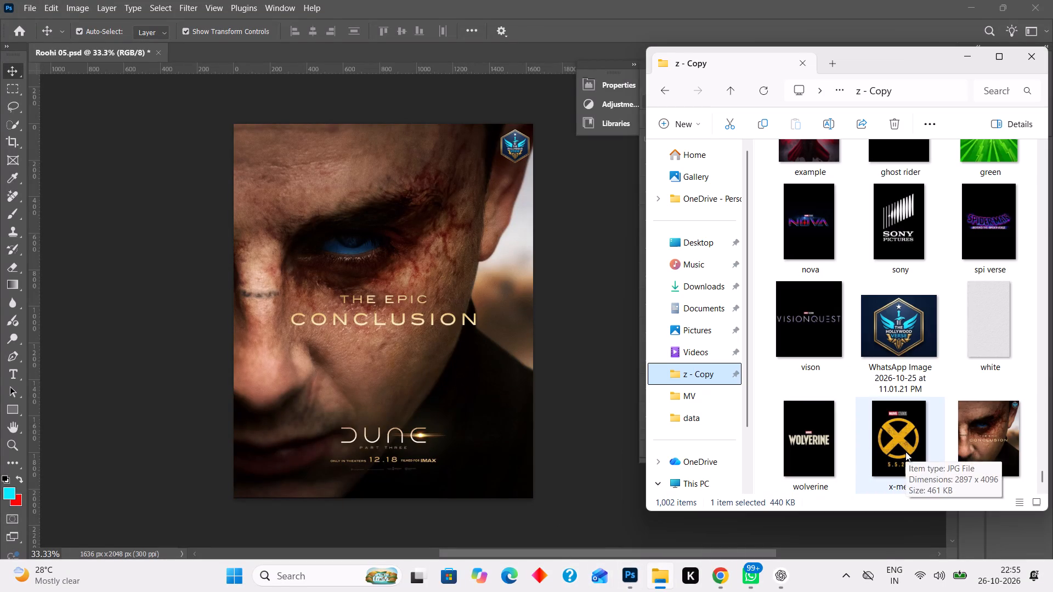
{"action": "left_click", "coordinate": [701, 285]}
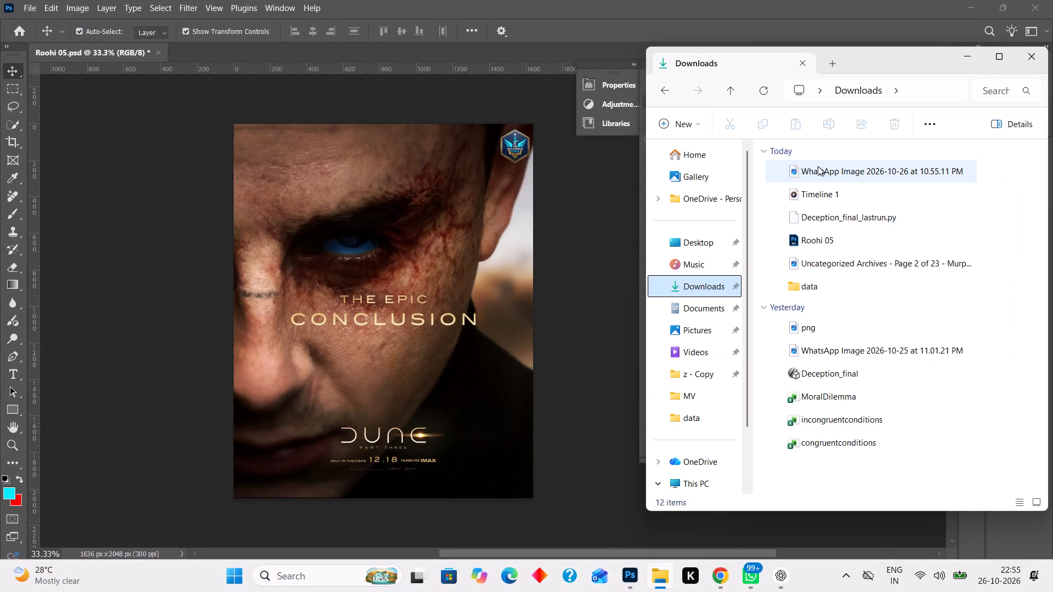
{"action": "left_click_drag", "start_coordinate": [818, 165], "coordinate": [389, 227]}
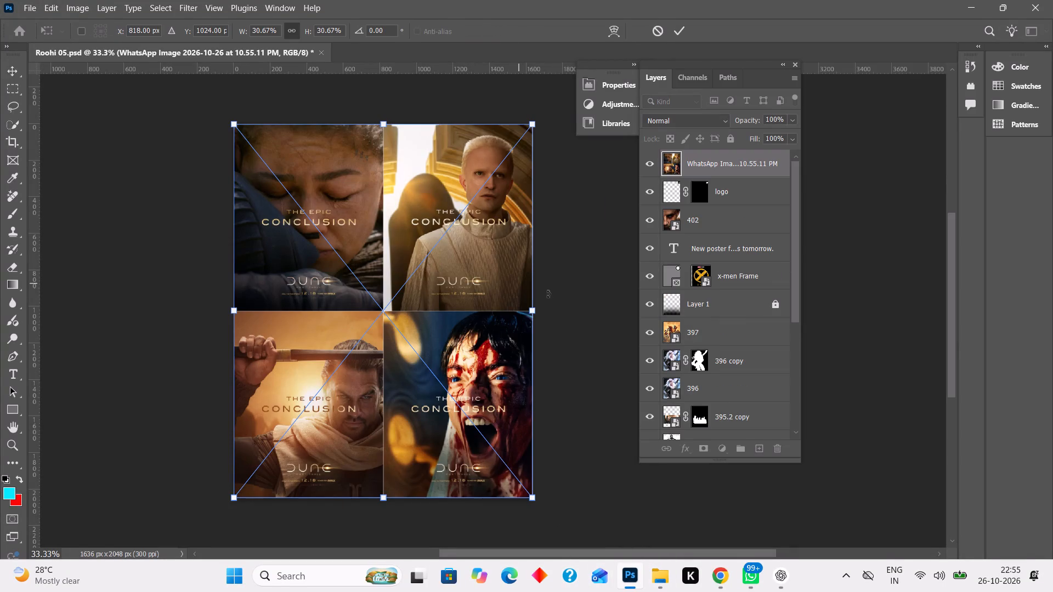
{"action": "left_click", "coordinate": [601, 303]}
Bring the logo layer above the new collage layer, move the logo to the centre where the four posters meet, and deselect it.
{"action": "left_click_drag", "start_coordinate": [736, 194], "coordinate": [738, 172]}
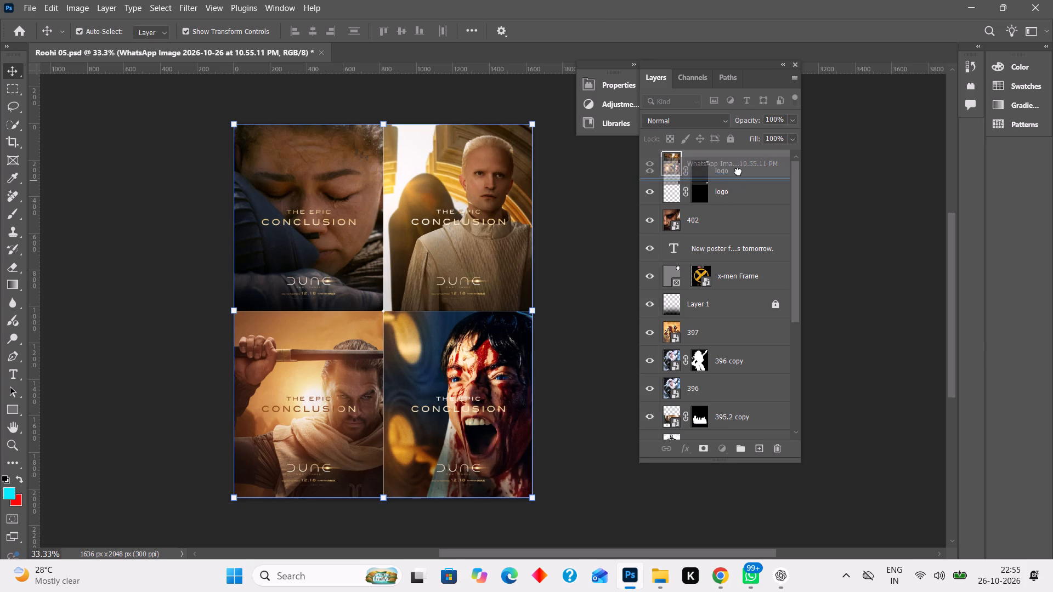
{"action": "left_click_drag", "start_coordinate": [738, 172], "coordinate": [739, 168]}
{"action": "left_click_drag", "start_coordinate": [736, 189], "coordinate": [736, 155]}
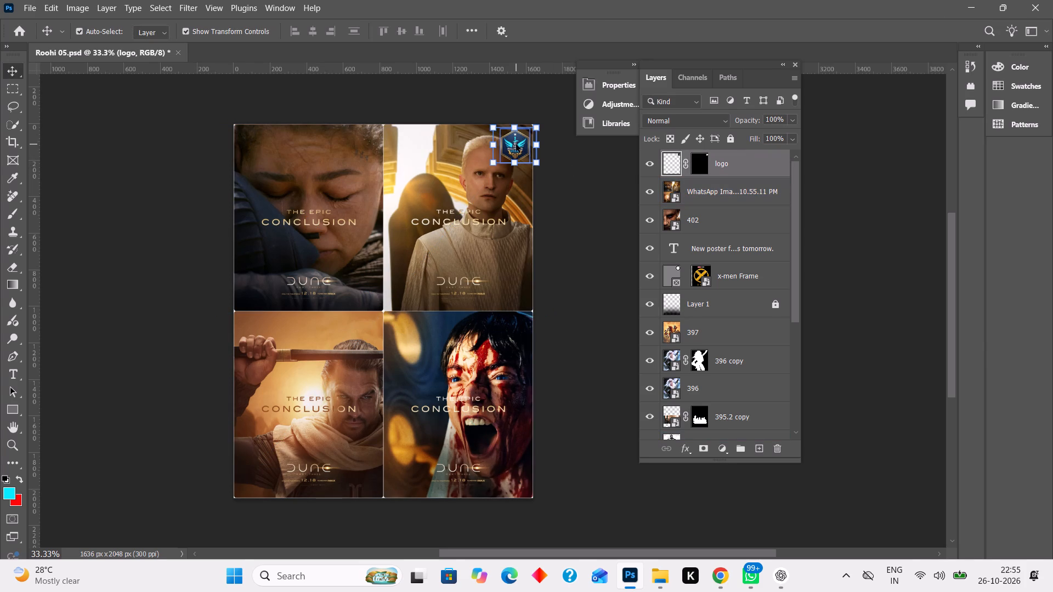
{"action": "left_click_drag", "start_coordinate": [516, 144], "coordinate": [387, 331]}
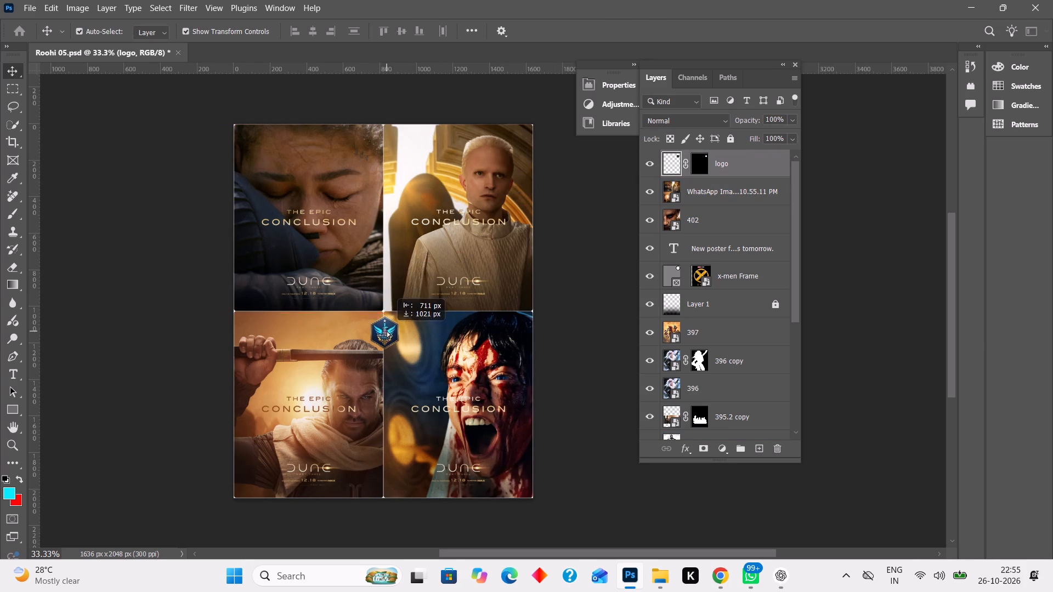
{"action": "left_click_drag", "start_coordinate": [387, 331], "coordinate": [388, 310]}
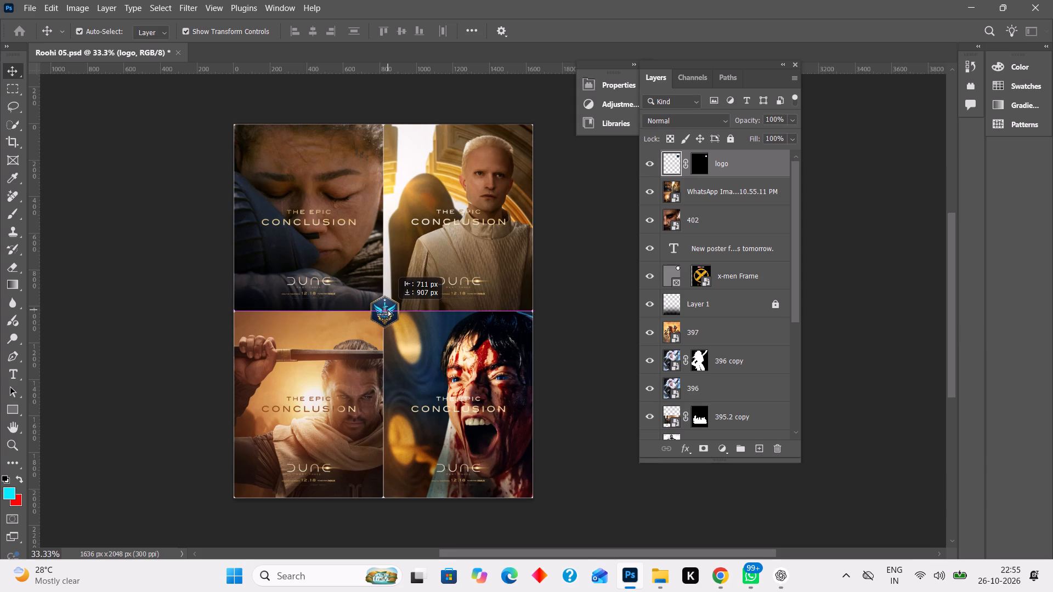
{"action": "left_click_drag", "start_coordinate": [388, 310], "coordinate": [388, 311]}
{"action": "left_click", "coordinate": [592, 265]}
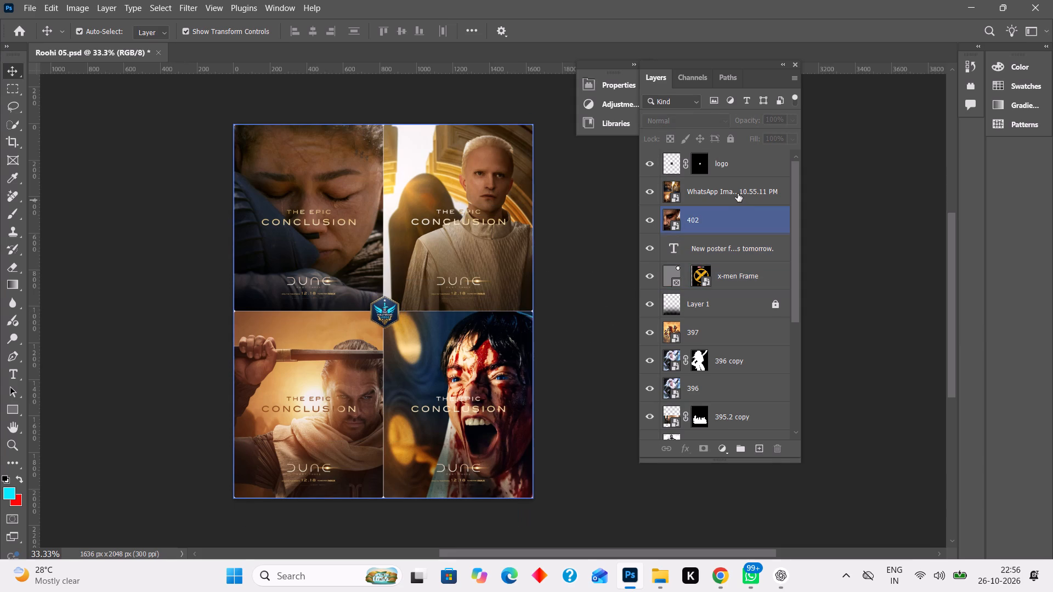
Move the red headline text layer to the top of the layer stack and the dark gradient Layer 1 directly beneath it.
{"action": "left_click_drag", "start_coordinate": [737, 252], "coordinate": [734, 234]}
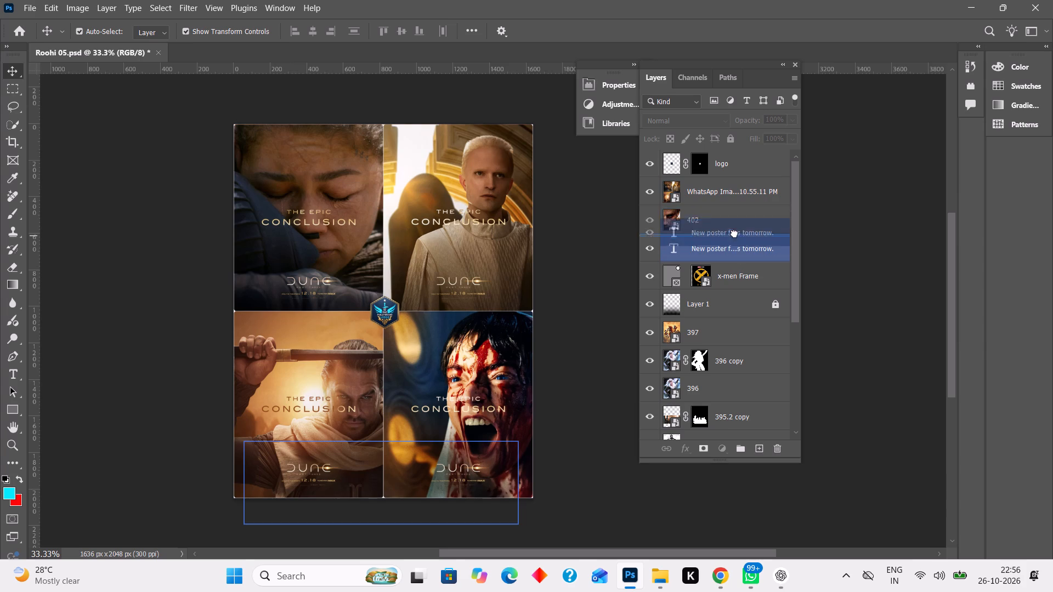
{"action": "left_click_drag", "start_coordinate": [734, 234], "coordinate": [728, 160]}
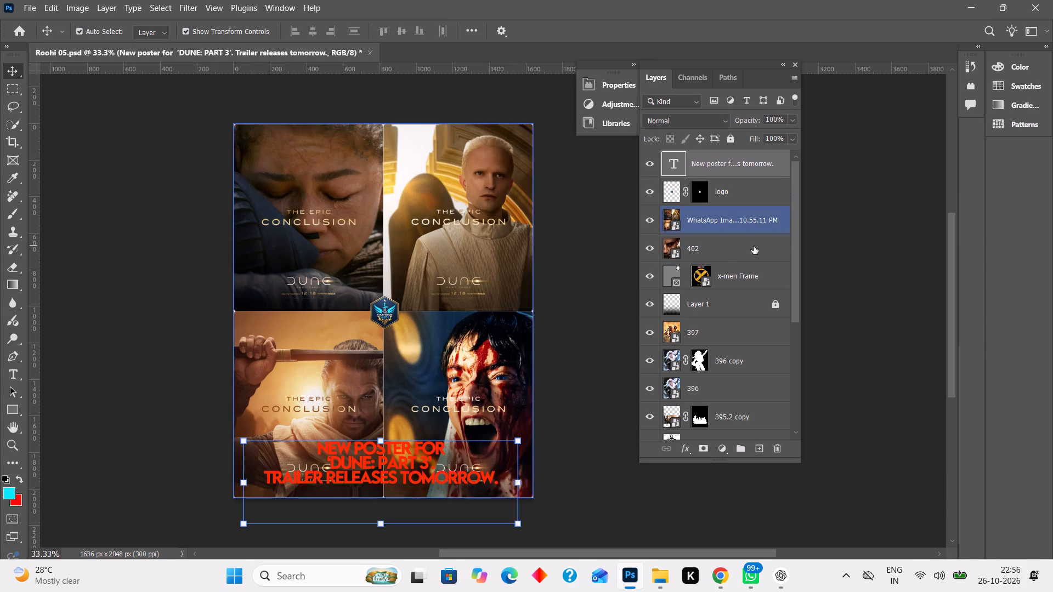
{"action": "left_click_drag", "start_coordinate": [704, 304], "coordinate": [712, 184]}
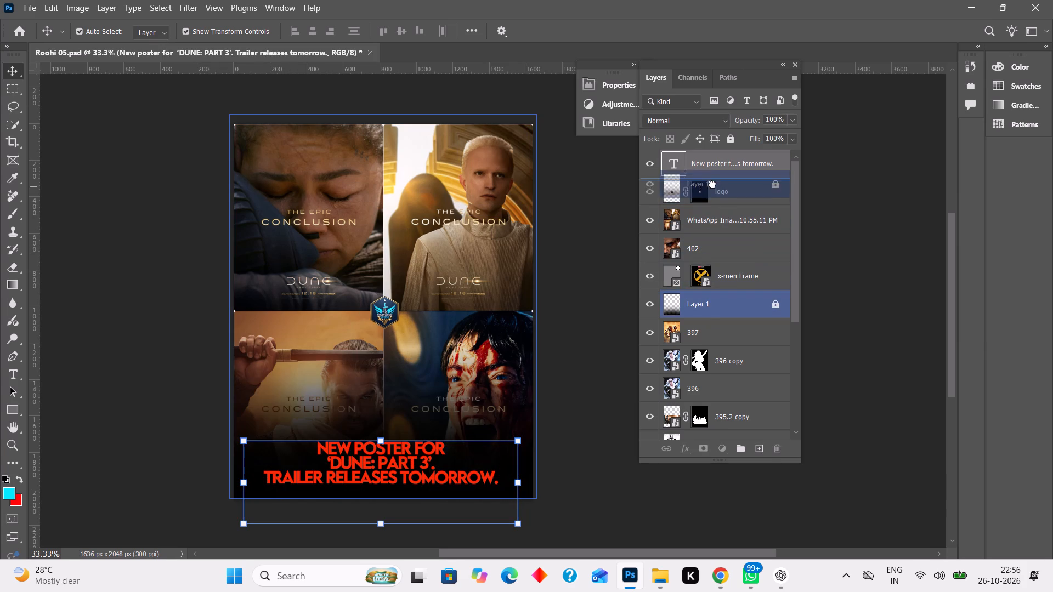
{"action": "left_click_drag", "start_coordinate": [712, 184], "coordinate": [712, 185]}
{"action": "left_click", "coordinate": [854, 250]}
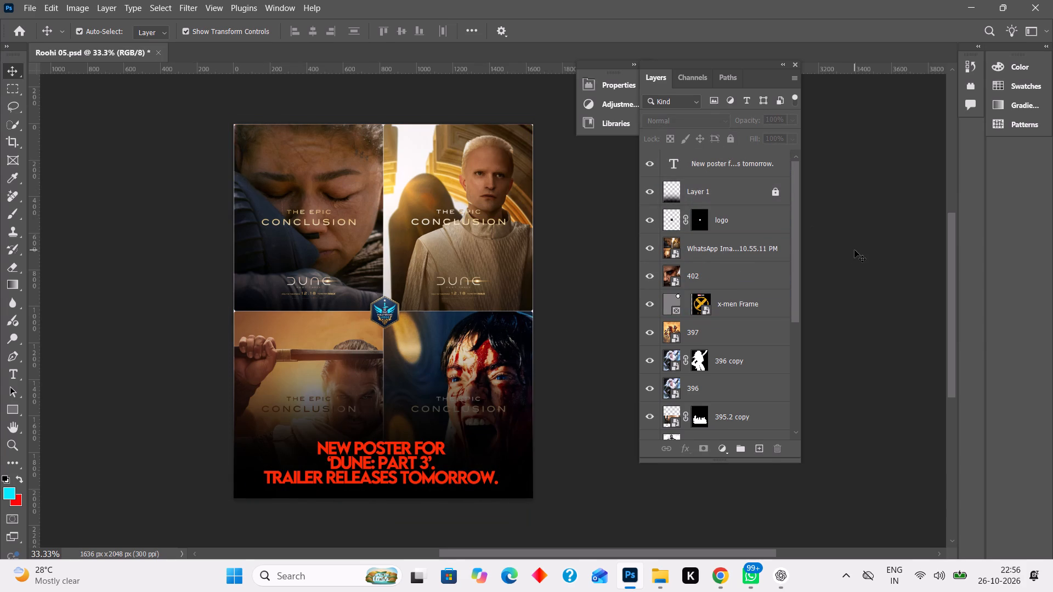
Nudge the four-poster WhatsApp image layer slightly upward behind the logo and headline, and deselect it.
{"action": "left_click", "coordinate": [425, 371]}
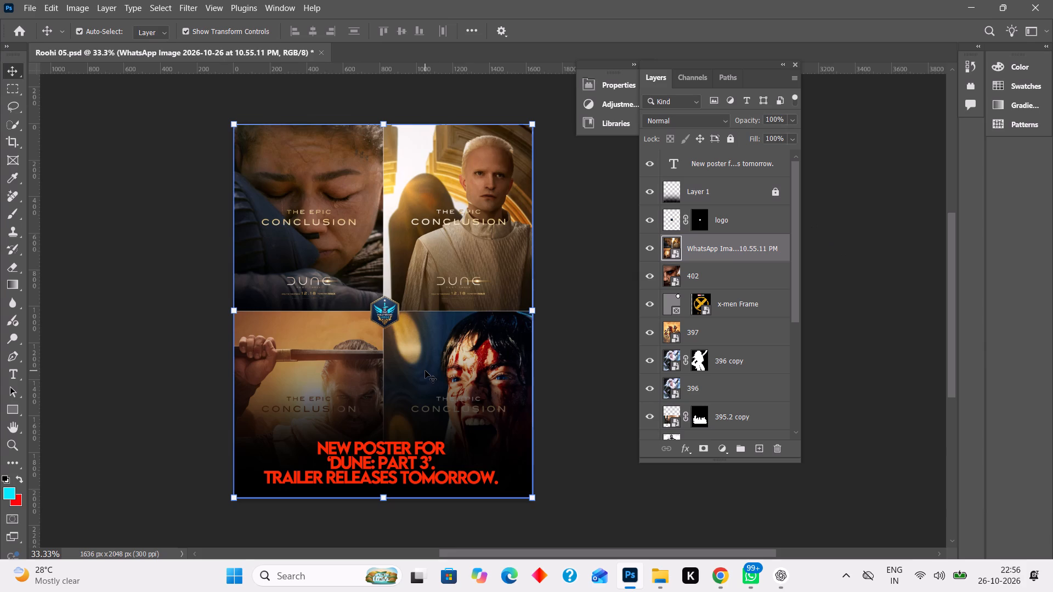
{"action": "key", "text": "Up"}
{"action": "key", "text": "Up"}
{"action": "key", "text": "Up"}
{"action": "key", "text": "Up"}
{"action": "key", "text": "Up"}
{"action": "key", "text": "Up"}
{"action": "key", "text": "Up"}
{"action": "key", "text": "Up"}
{"action": "key", "text": "Up"}
{"action": "key", "text": "Up"}
{"action": "key", "text": "Up"}
{"action": "key", "text": "Up"}
{"action": "key", "text": "Up"}
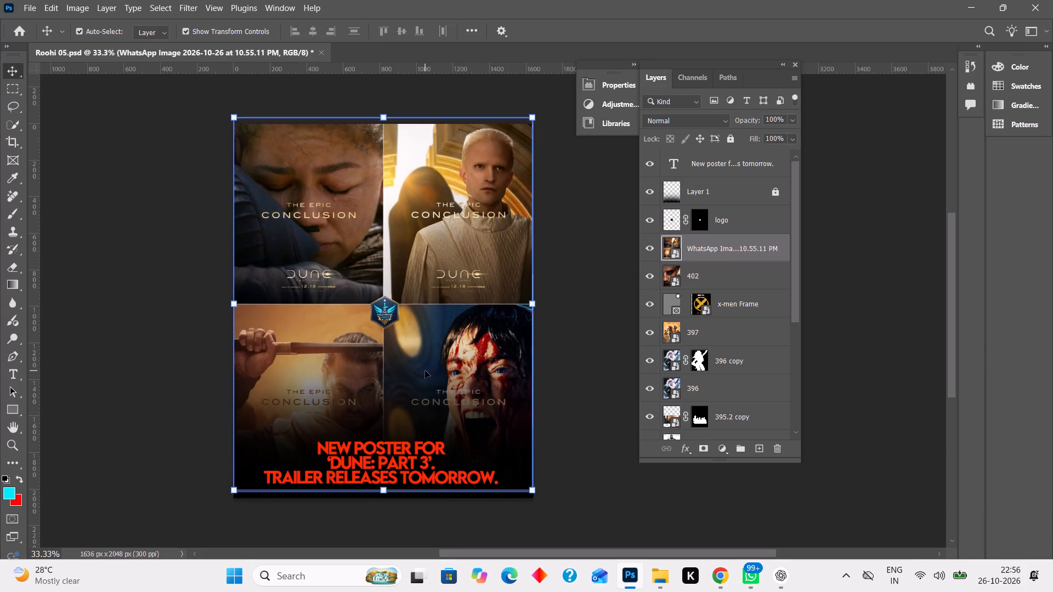
{"action": "key", "text": "Up"}
{"action": "key", "text": "Up"}
{"action": "key", "text": "Up"}
{"action": "key", "text": "Up"}
{"action": "key", "text": "Up"}
{"action": "key", "text": "Up"}
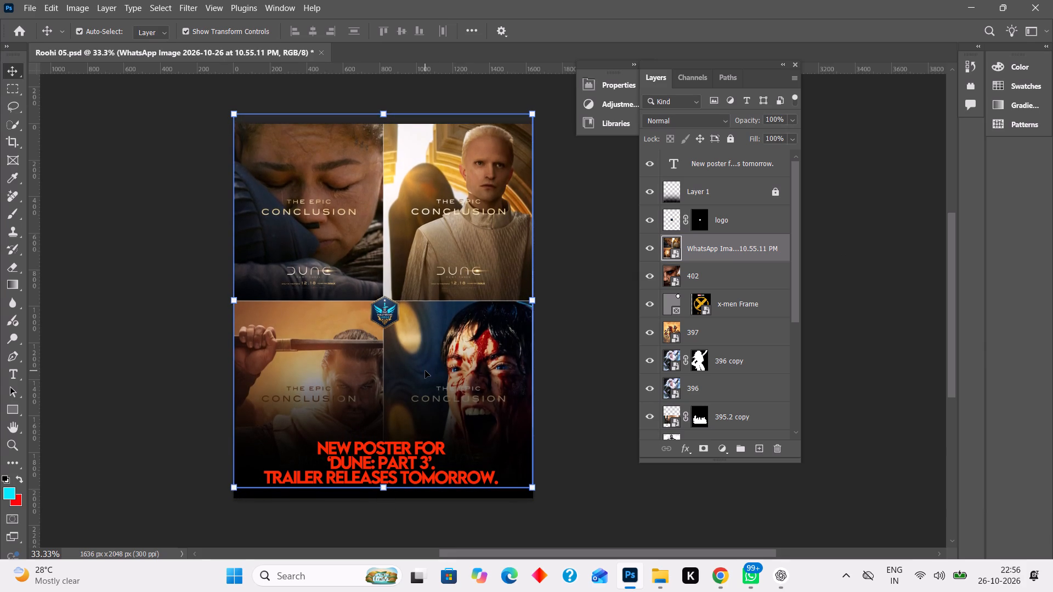
{"action": "key", "text": "Up"}
{"action": "key", "text": "Up"}
{"action": "key", "text": "Up"}
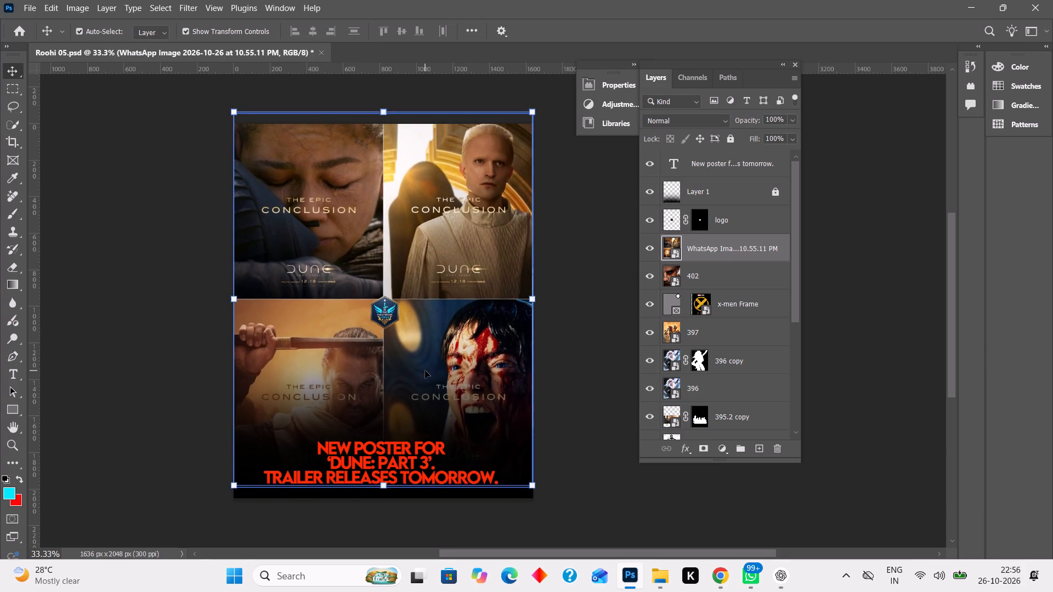
{"action": "key", "text": "Up"}
{"action": "key", "text": "Up"}
{"action": "key", "text": "Up"}
{"action": "key", "text": "Down"}
{"action": "key", "text": "Down"}
{"action": "key", "text": "Down"}
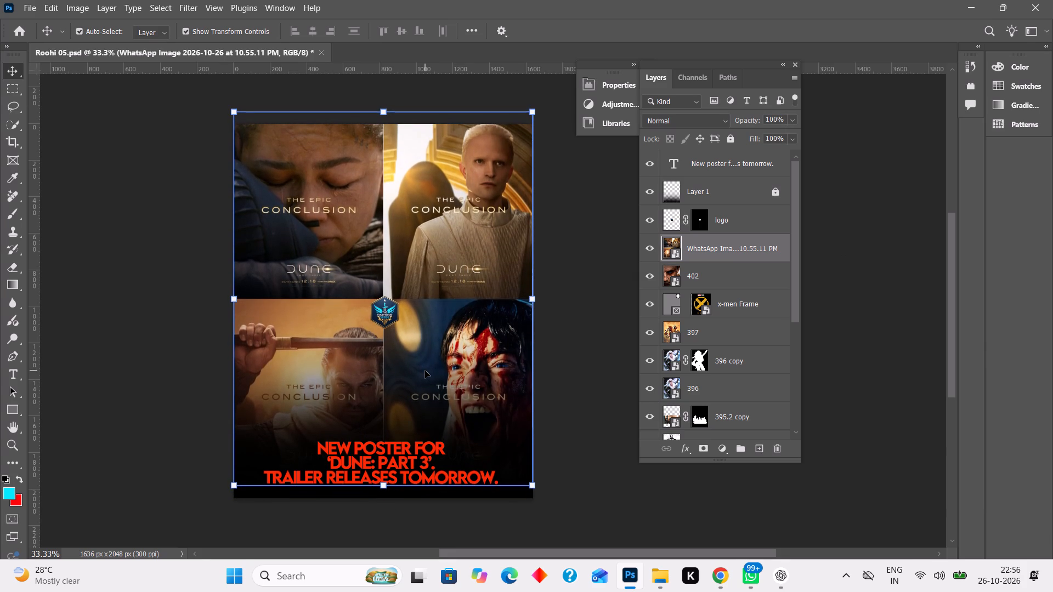
{"action": "key", "text": "Down"}
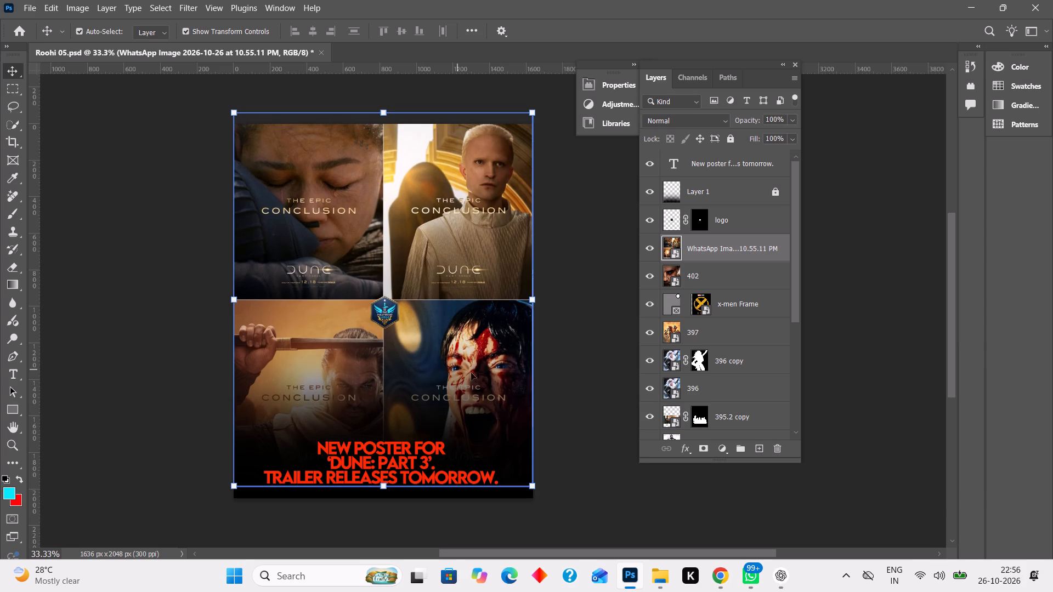
{"action": "left_click", "coordinate": [592, 344]}
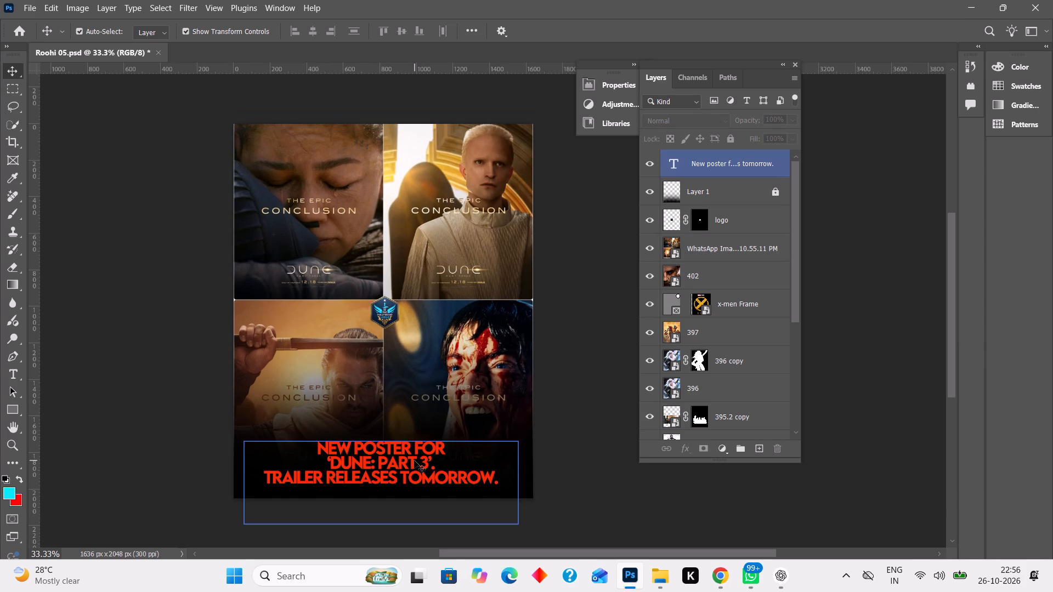
Open the 'DUNE: PART 3' headline for editing with all of its text selected.
{"action": "double_click", "coordinate": [414, 460]}
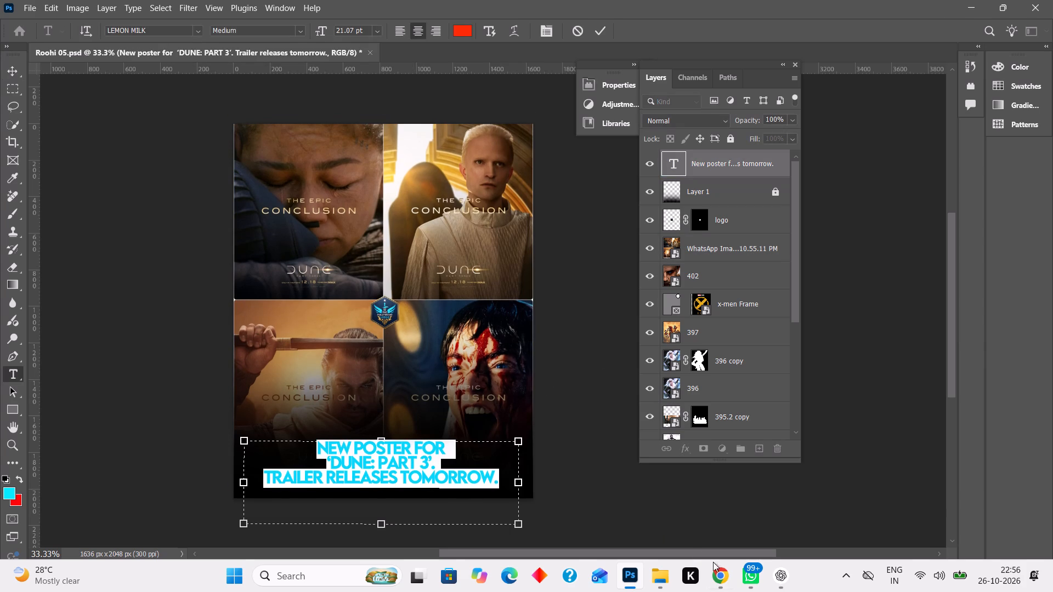
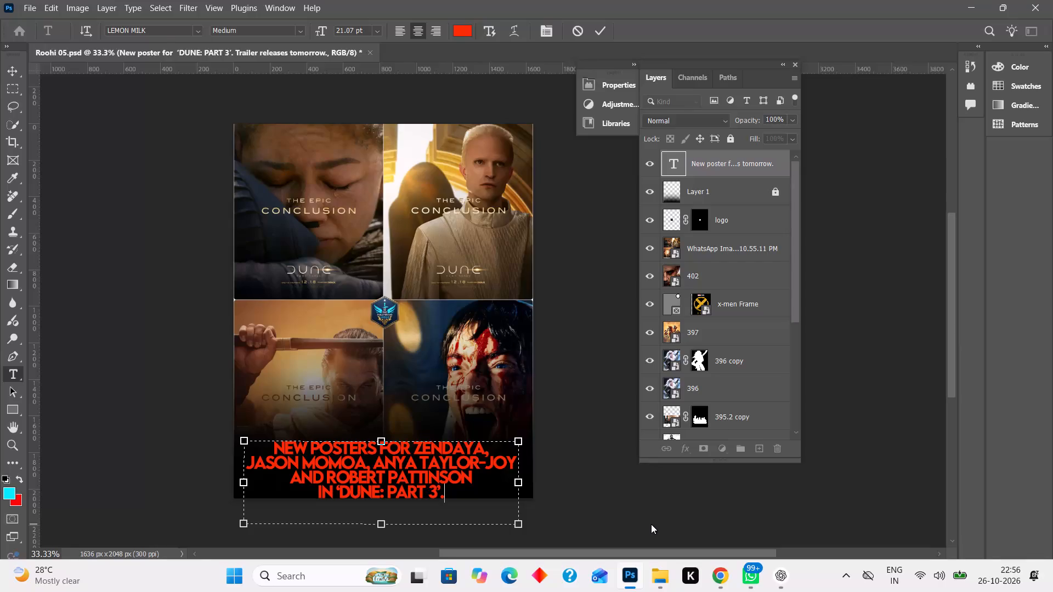
Commit the edited headline text, nudge the text block slightly upward over the dark gradient, and deselect it.
{"action": "left_click", "coordinate": [651, 524]}
{"action": "key", "text": "Up"}
{"action": "key", "text": "Up"}
{"action": "key", "text": "Up"}
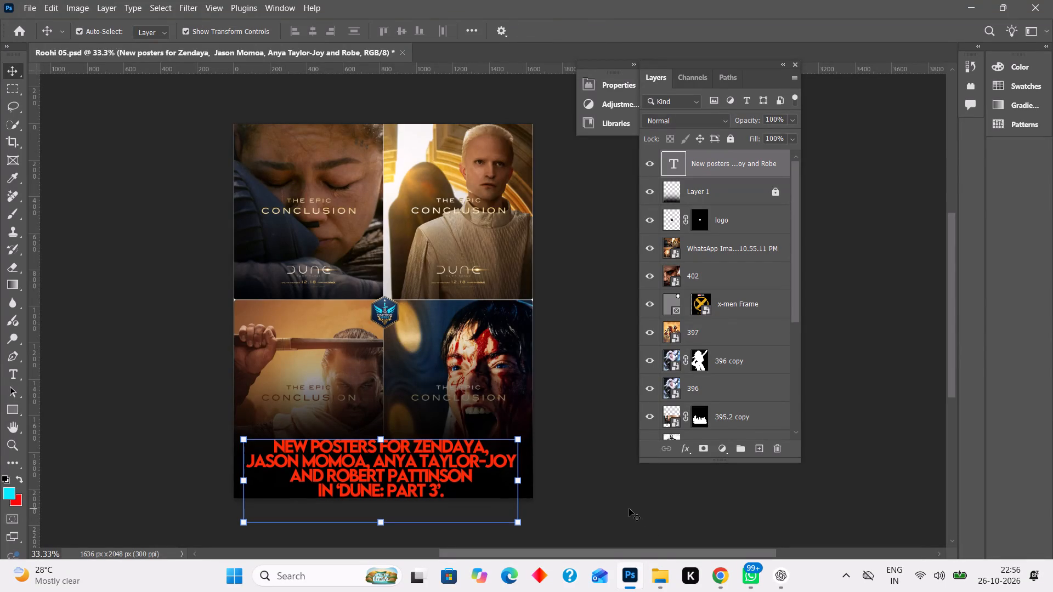
{"action": "key", "text": "Up"}
{"action": "key", "text": "Up"}
{"action": "key", "text": "Up"}
{"action": "key", "text": "Up"}
{"action": "key", "text": "Up"}
{"action": "key", "text": "Up"}
{"action": "key", "text": "Up"}
{"action": "key", "text": "Up"}
{"action": "key", "text": "Up"}
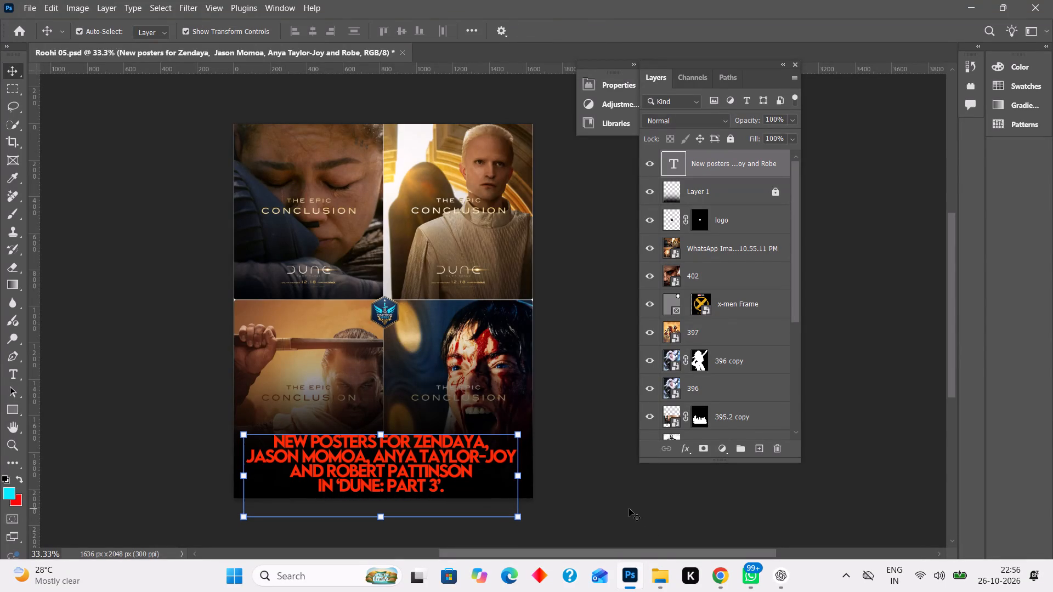
{"action": "left_click", "coordinate": [629, 509]}
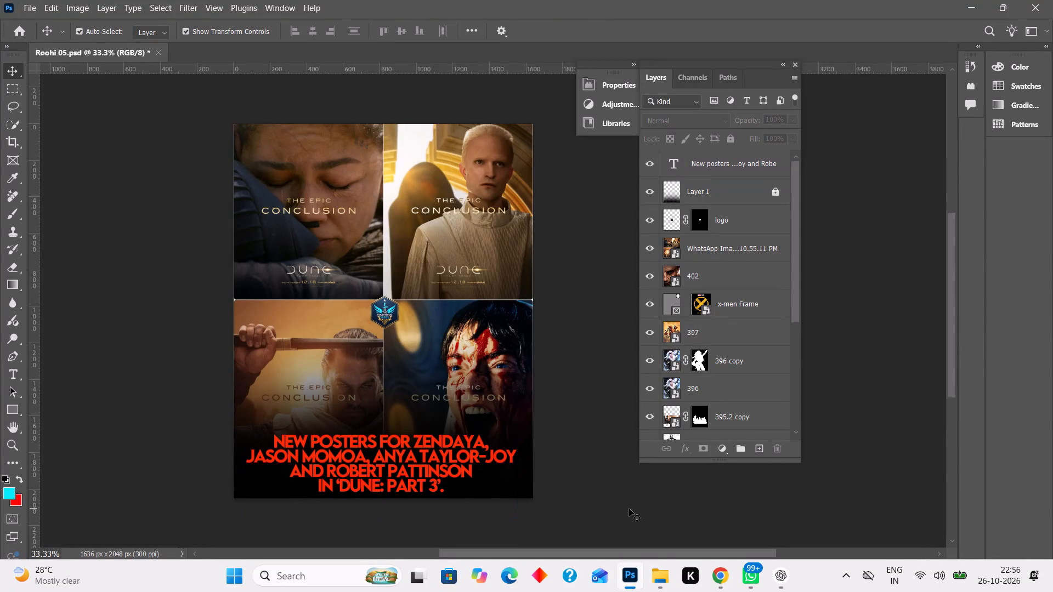
Recolour the words 'NEW POSTERS FOR' in the headline white and commit the text.
{"action": "double_click", "coordinate": [272, 442]}
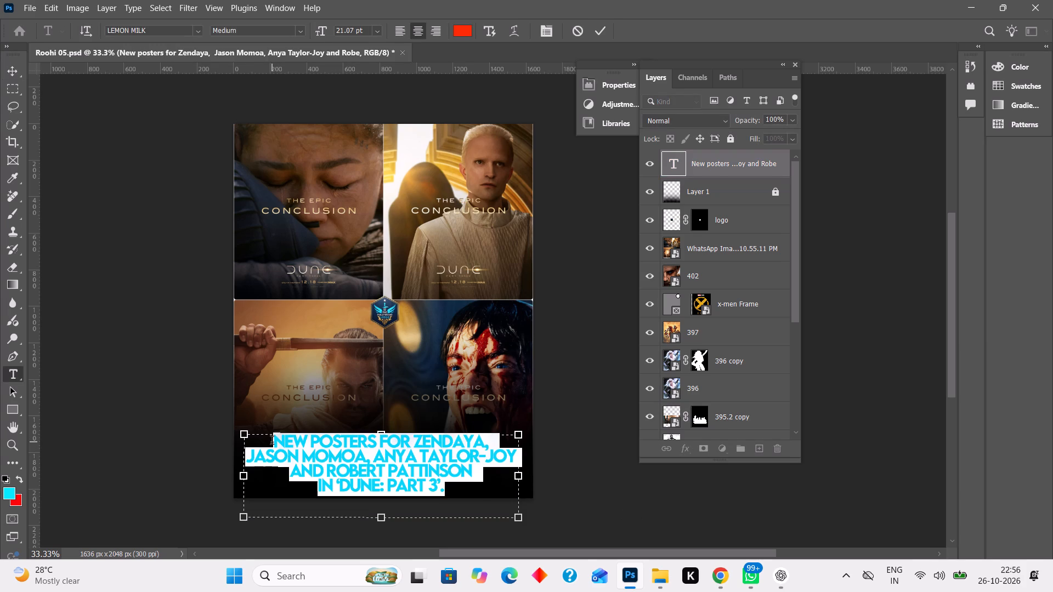
{"action": "left_click_drag", "start_coordinate": [272, 442], "coordinate": [468, 440]}
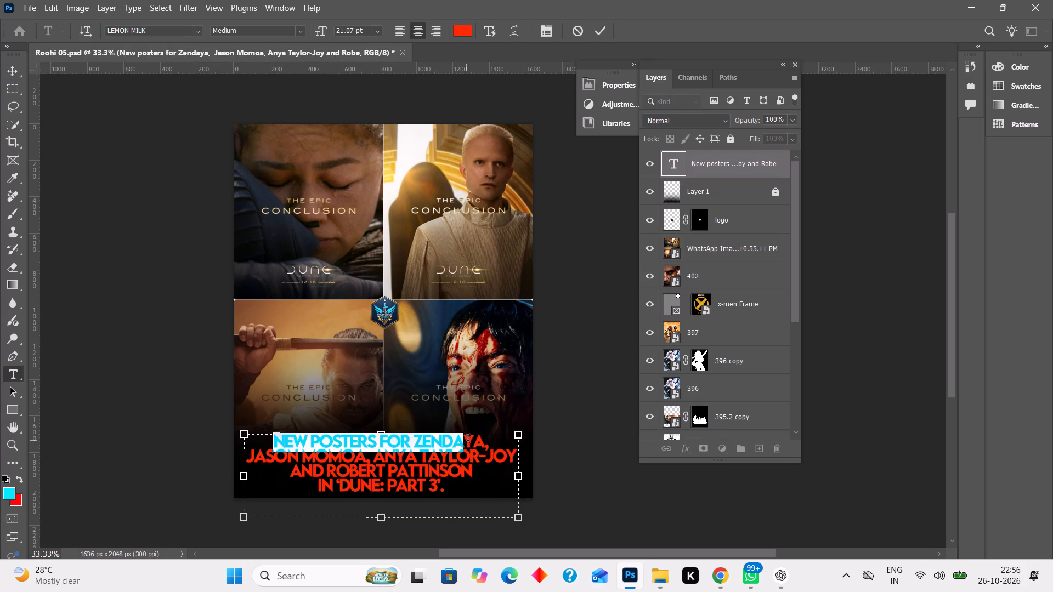
{"action": "left_click_drag", "start_coordinate": [468, 440], "coordinate": [489, 439]}
{"action": "left_click", "coordinate": [411, 443]}
{"action": "left_click_drag", "start_coordinate": [411, 443], "coordinate": [401, 443]}
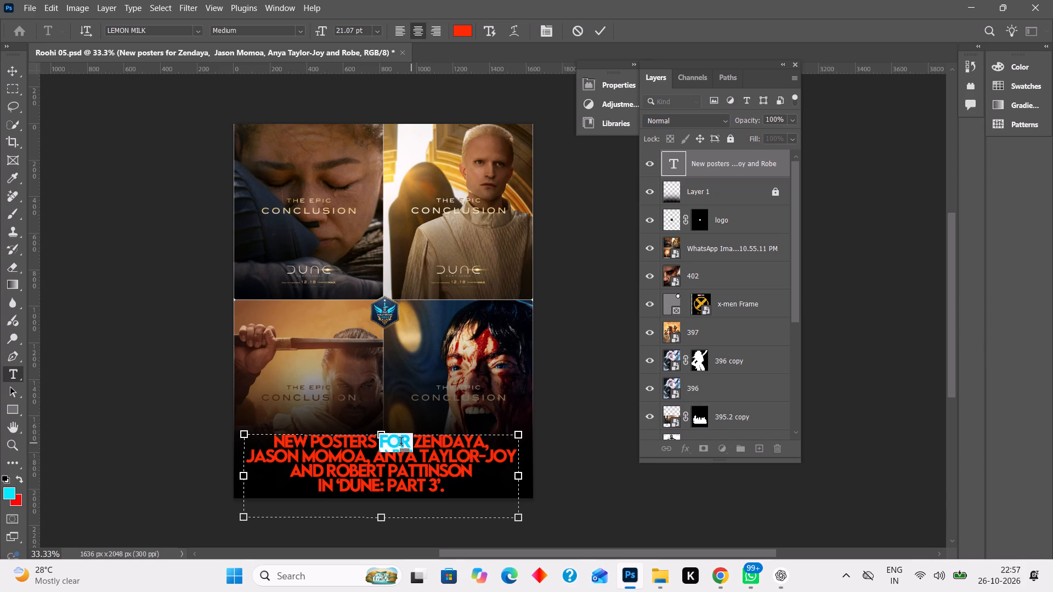
{"action": "left_click_drag", "start_coordinate": [401, 443], "coordinate": [277, 443]}
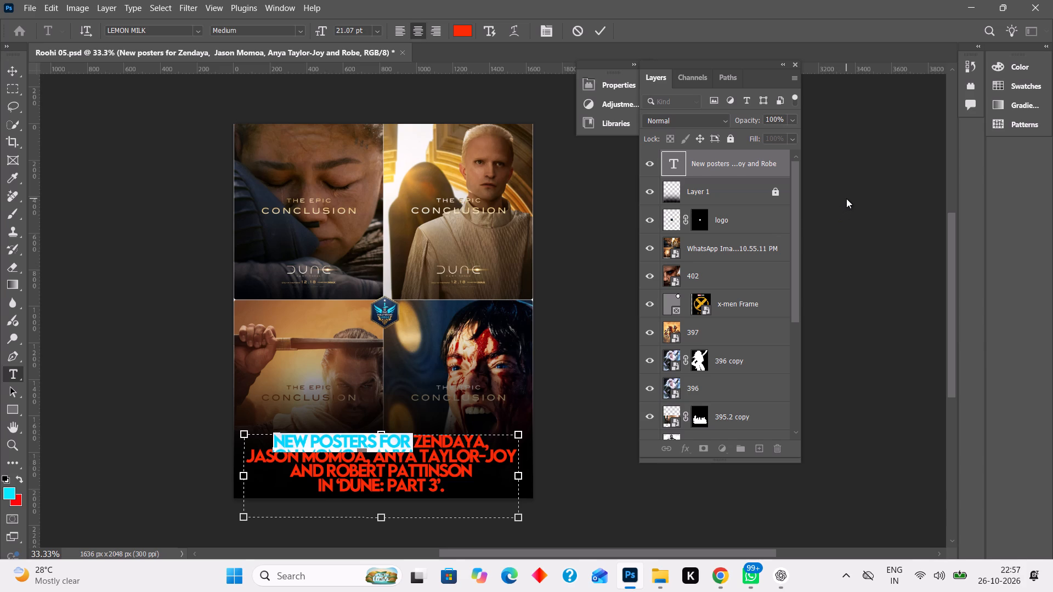
{"action": "left_click", "coordinate": [1024, 66]}
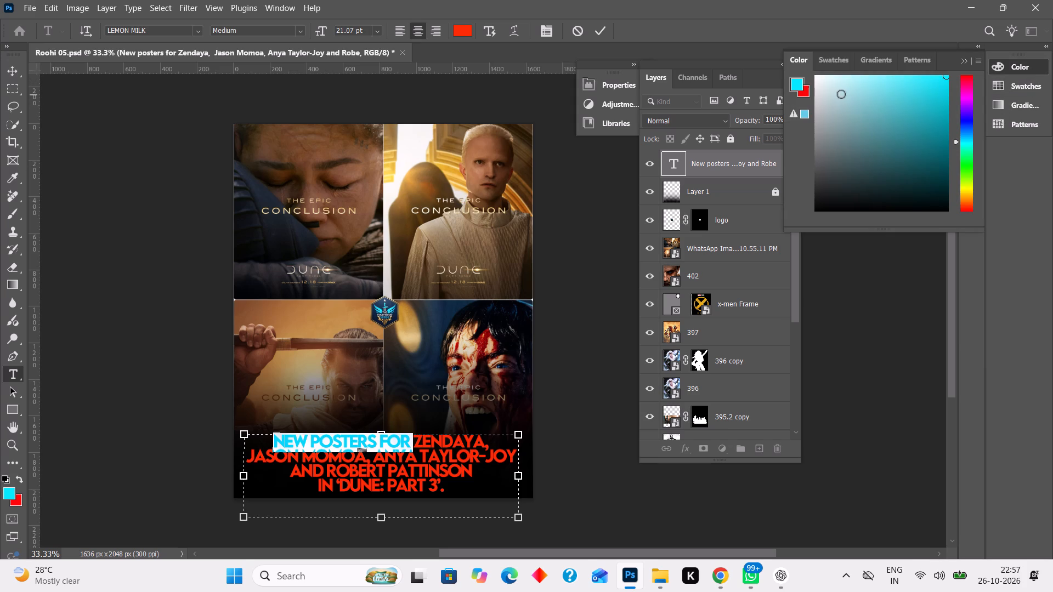
{"action": "left_click", "coordinate": [816, 76]}
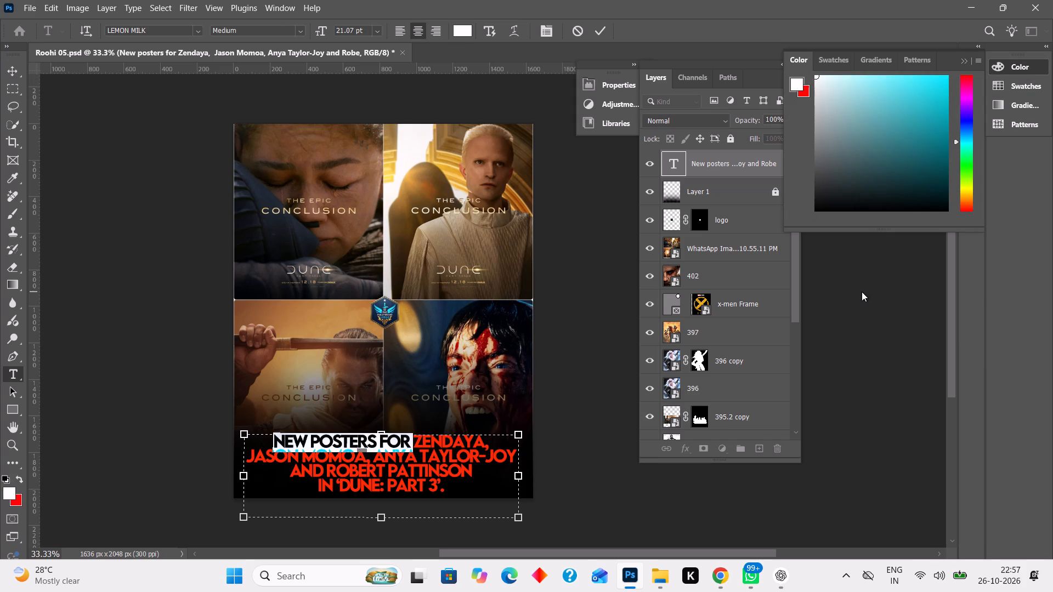
{"action": "left_click", "coordinate": [862, 292]}
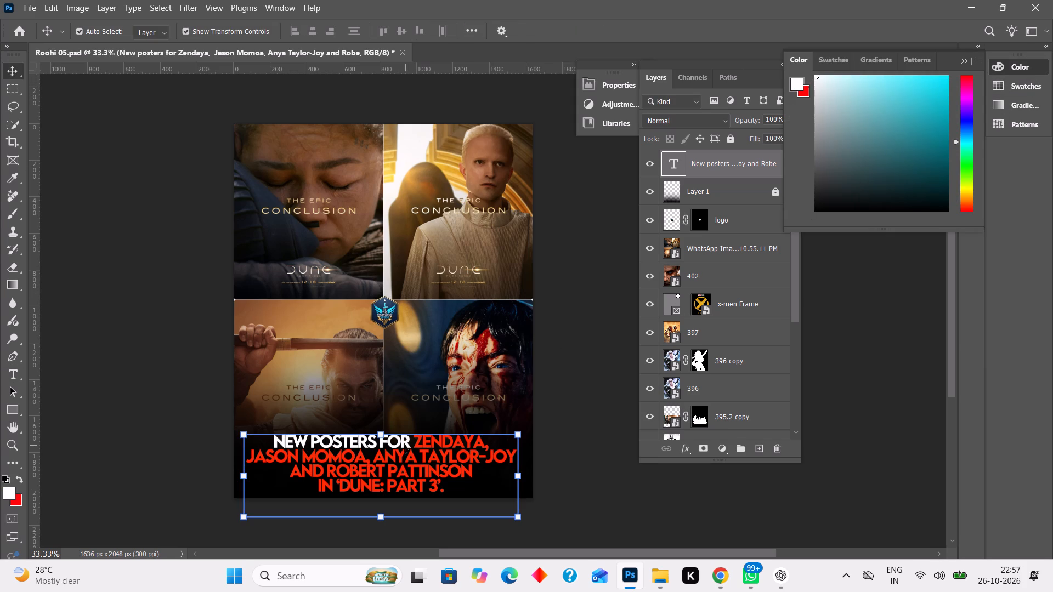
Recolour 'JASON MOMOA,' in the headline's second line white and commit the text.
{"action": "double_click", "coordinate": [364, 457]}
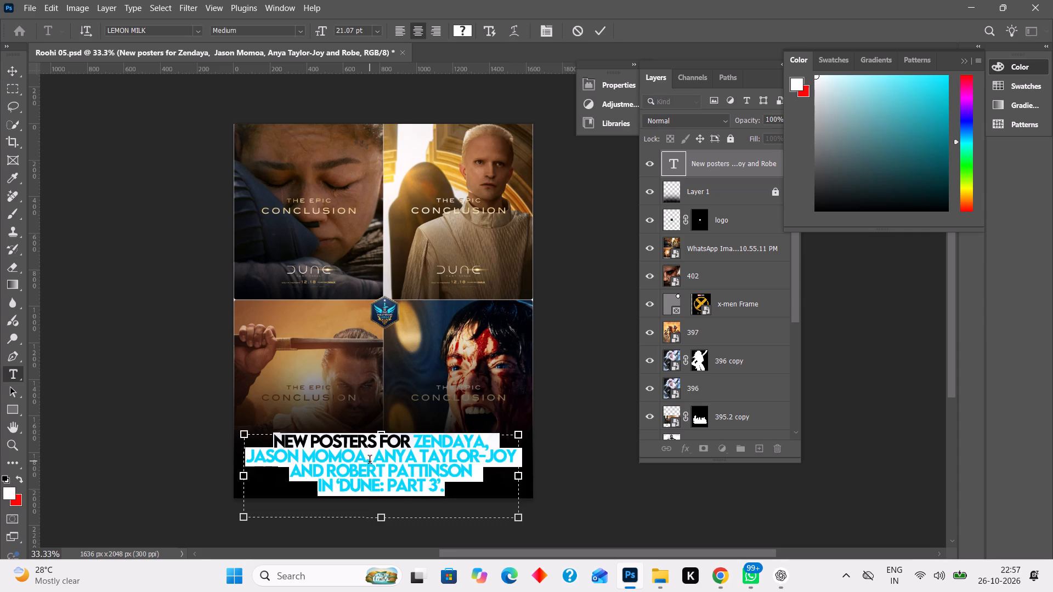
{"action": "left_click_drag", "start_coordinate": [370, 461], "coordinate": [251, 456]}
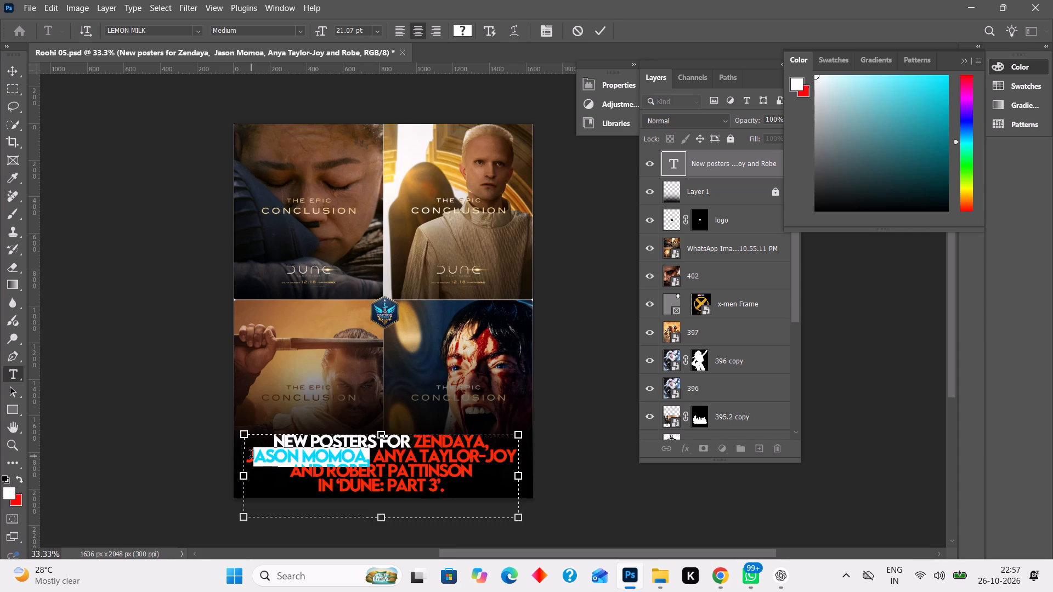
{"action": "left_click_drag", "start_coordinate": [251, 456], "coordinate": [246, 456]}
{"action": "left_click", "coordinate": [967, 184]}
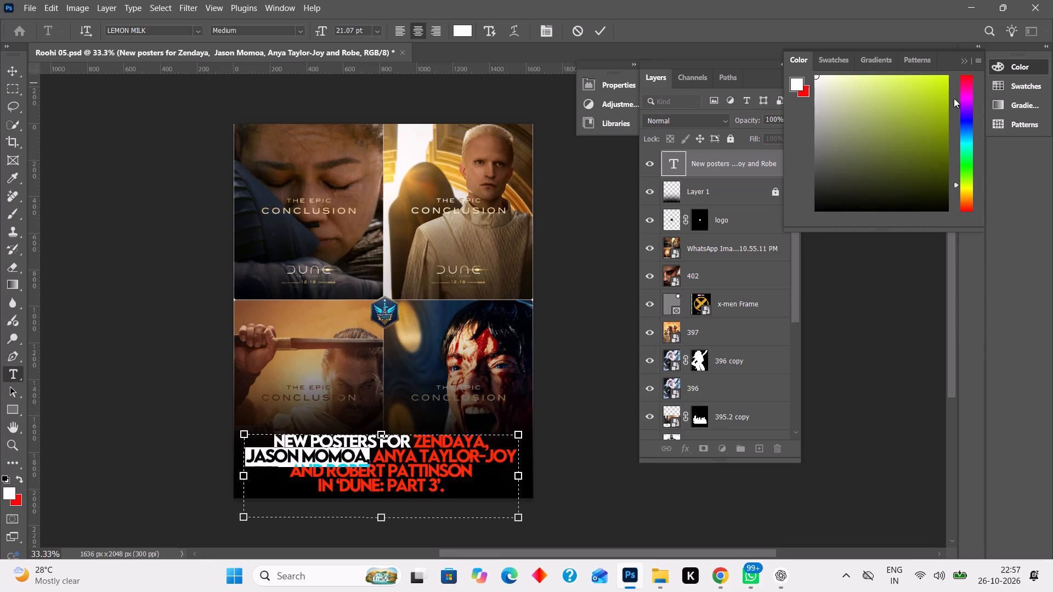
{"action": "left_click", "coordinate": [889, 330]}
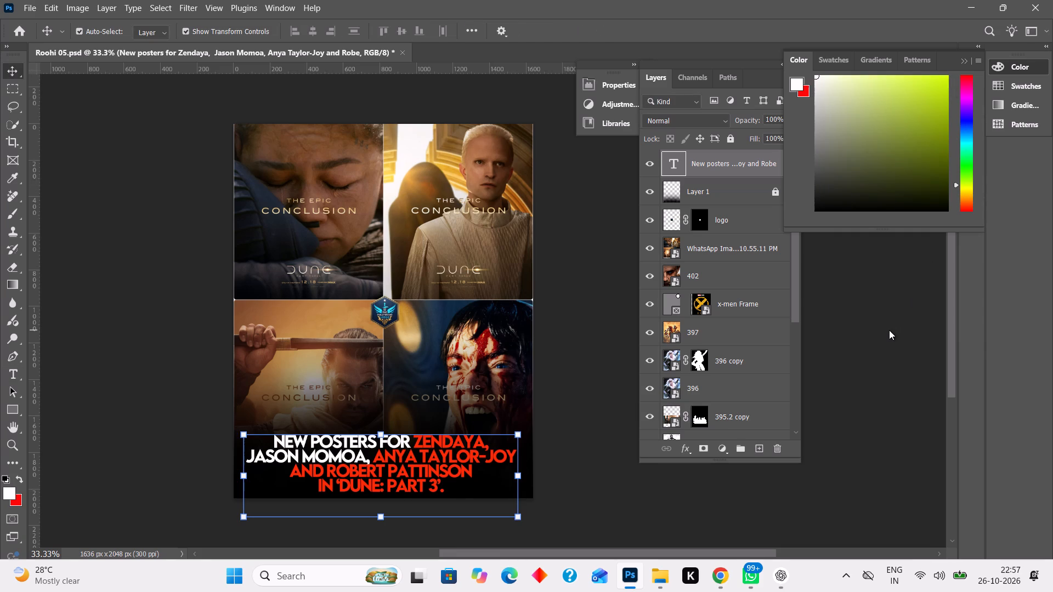
Recolour 'JASON MOMOA,' in the headline's second line bright red and commit the text.
{"action": "double_click", "coordinate": [372, 460]}
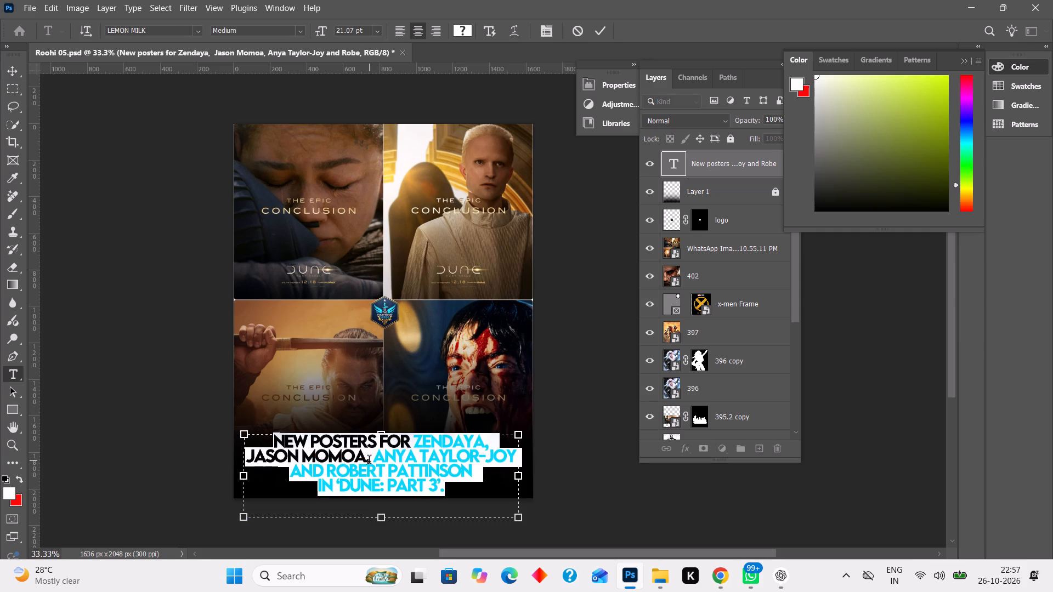
{"action": "left_click_drag", "start_coordinate": [370, 461], "coordinate": [253, 456]}
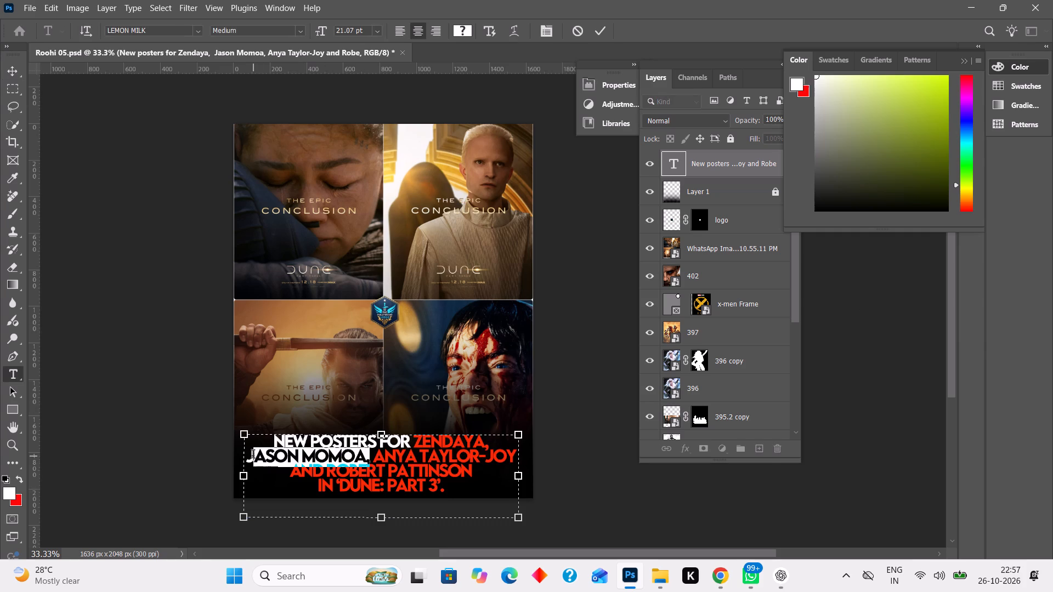
{"action": "left_click_drag", "start_coordinate": [253, 456], "coordinate": [247, 455]}
{"action": "left_click", "coordinate": [962, 209]}
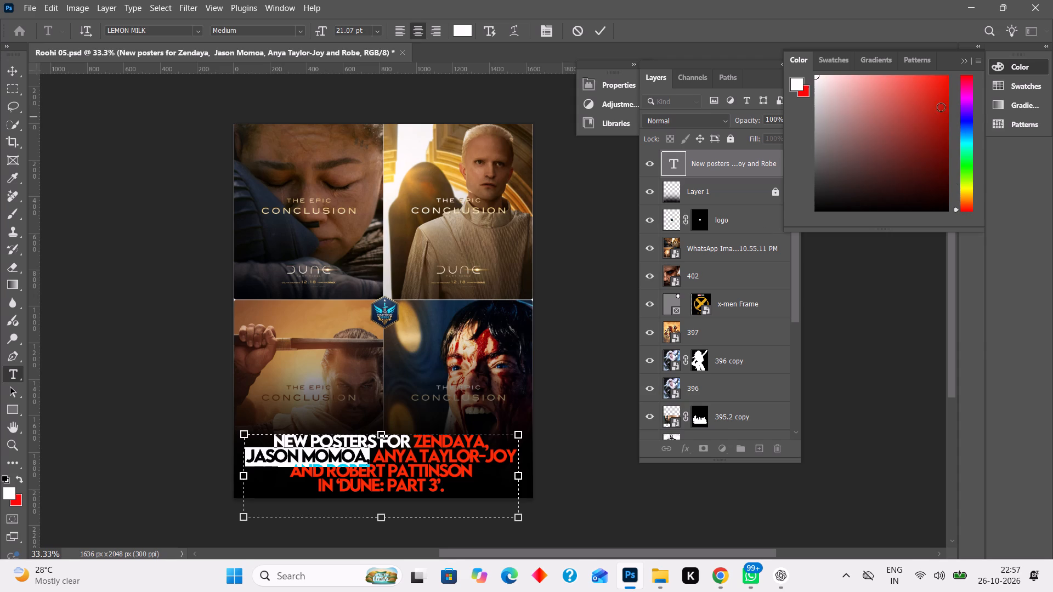
{"action": "left_click", "coordinate": [947, 76]}
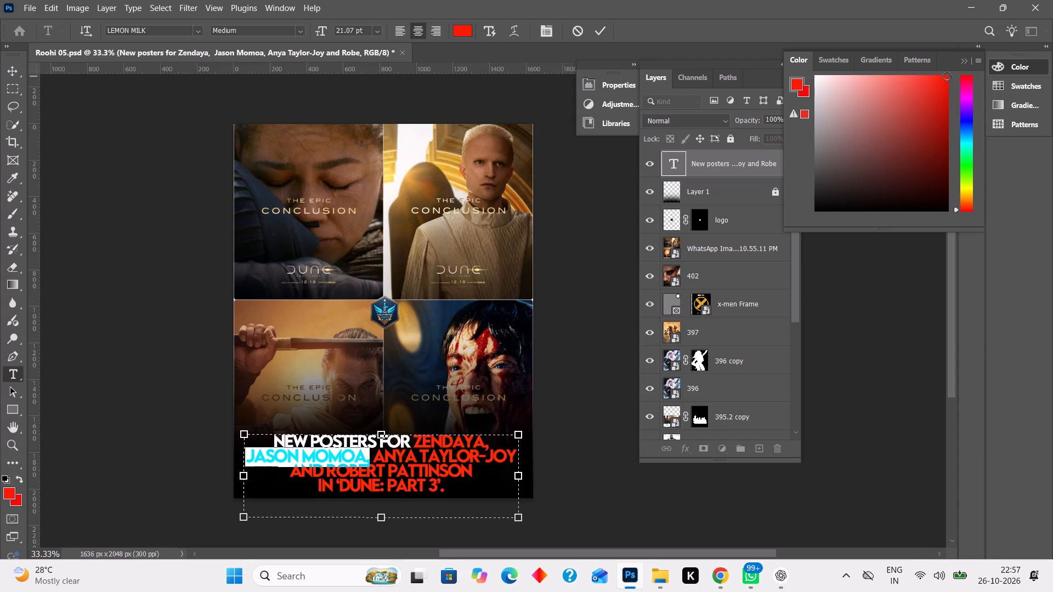
{"action": "left_click", "coordinate": [900, 294]}
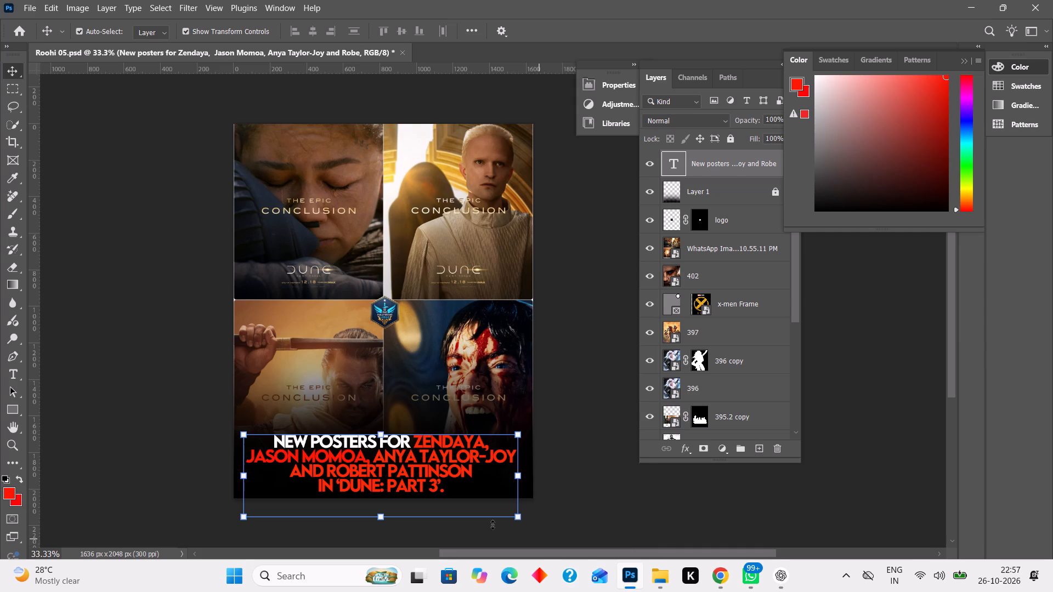
Recolour the word 'AND' at the start of the headline's third line white and commit the text.
{"action": "double_click", "coordinate": [293, 474]}
{"action": "left_click_drag", "start_coordinate": [293, 474], "coordinate": [299, 474]}
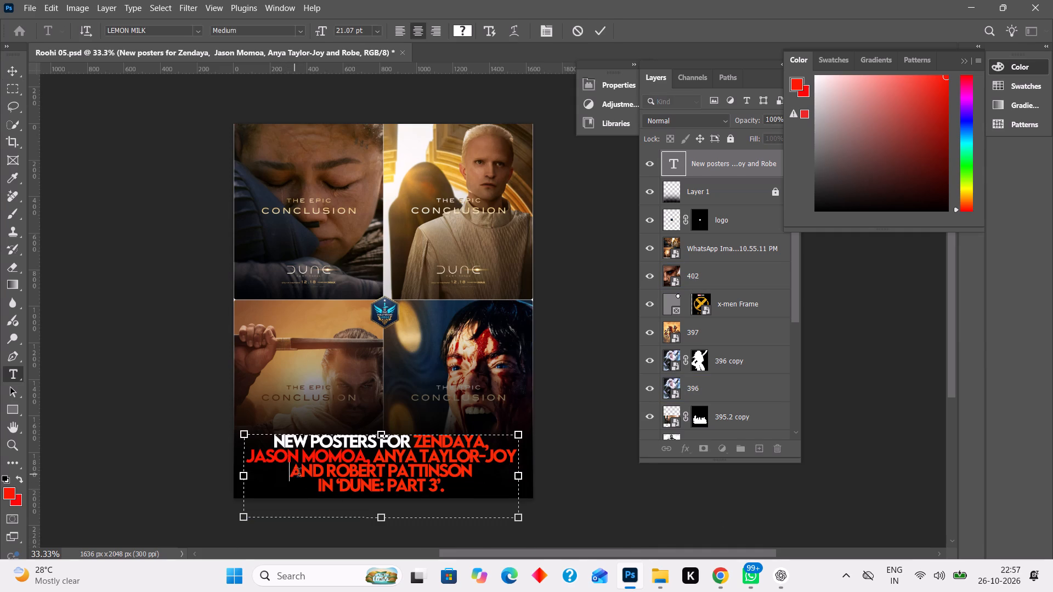
{"action": "left_click_drag", "start_coordinate": [299, 474], "coordinate": [324, 472]}
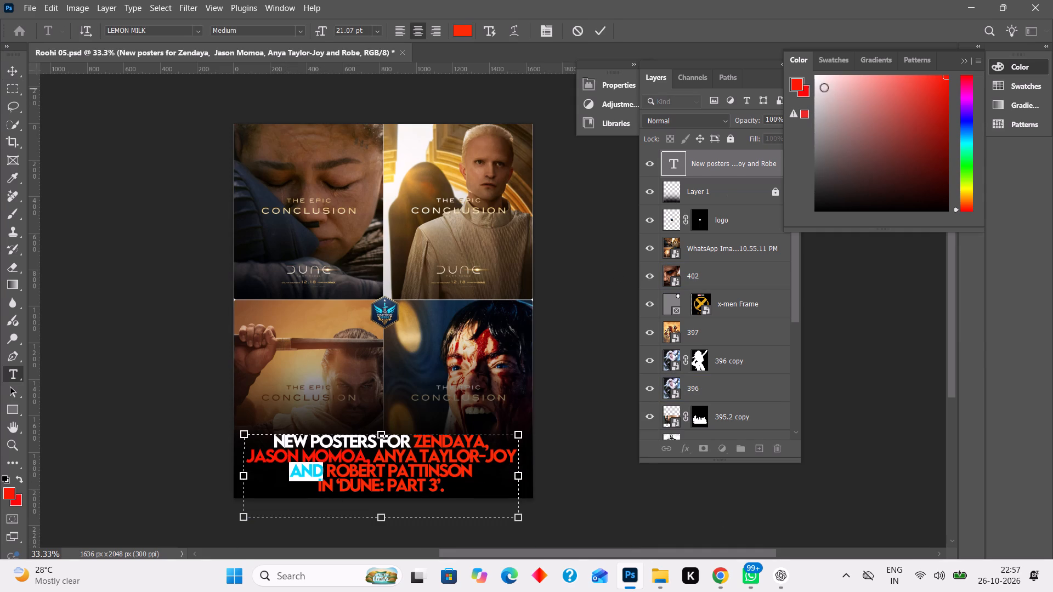
{"action": "left_click", "coordinate": [817, 77]}
{"action": "left_click", "coordinate": [825, 253]}
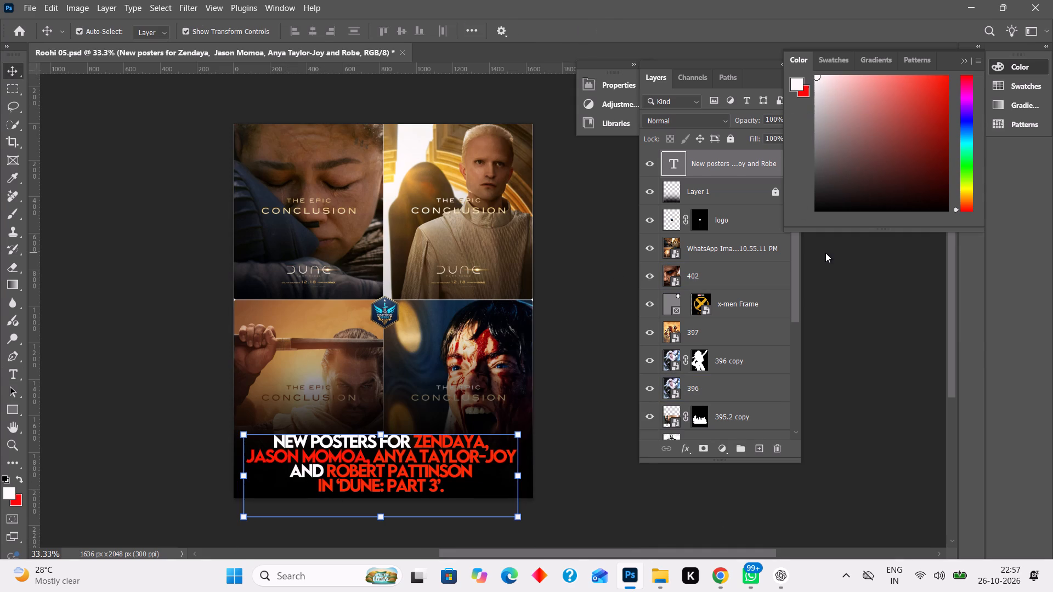
Recolour the last headline line, 'IN 'DUNE: PART 3'.', bright yellow, commit the text and deselect the layer.
{"action": "double_click", "coordinate": [319, 486]}
{"action": "left_click_drag", "start_coordinate": [319, 486], "coordinate": [387, 483]}
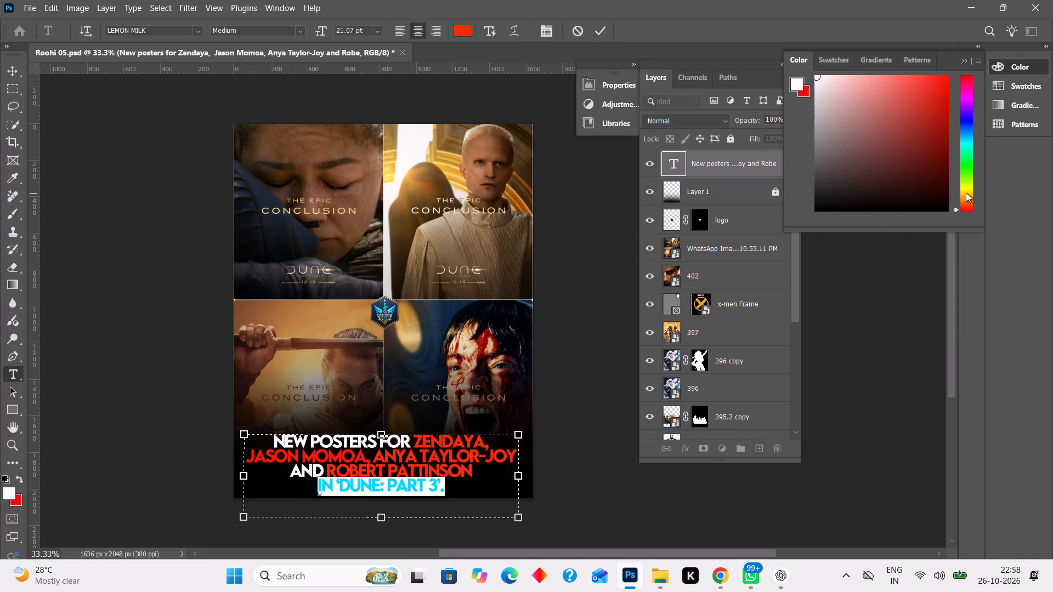
{"action": "left_click", "coordinate": [968, 189]}
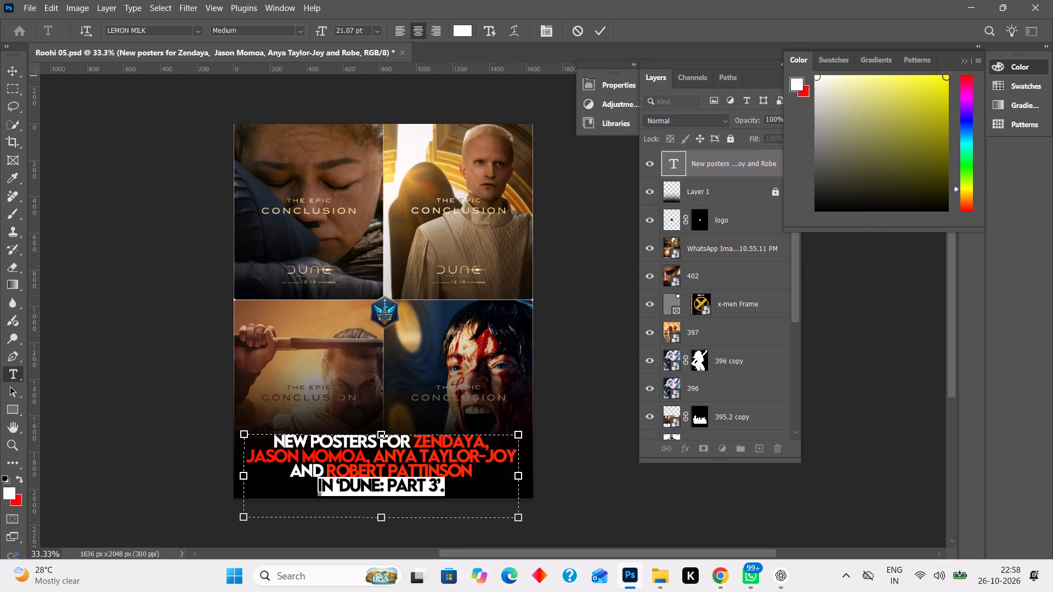
{"action": "left_click", "coordinate": [947, 76]}
{"action": "left_click", "coordinate": [886, 355]}
{"action": "left_click", "coordinate": [886, 355]}
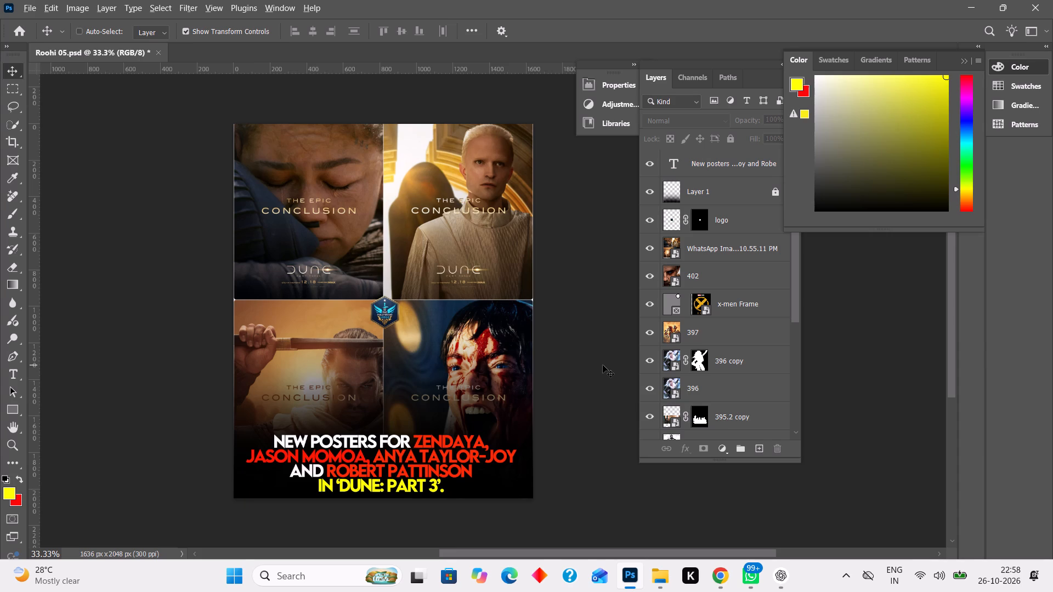
Open the Export As settings for the Roohi 05 four-poster collage.
{"action": "key", "text": "ctrl+alt+s"}
{"action": "key", "text": "ctrl+alt+s"}
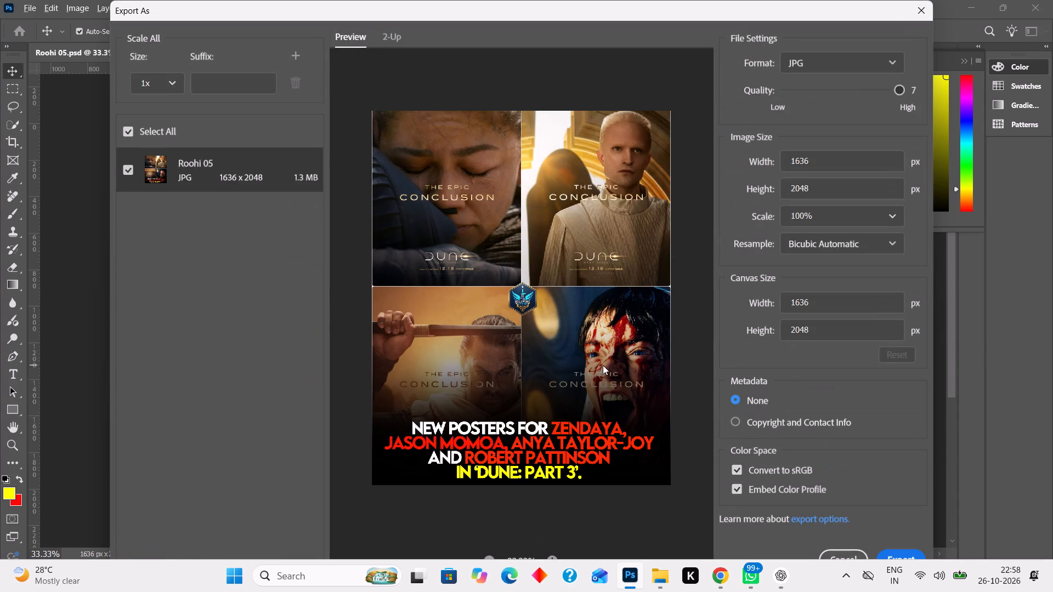
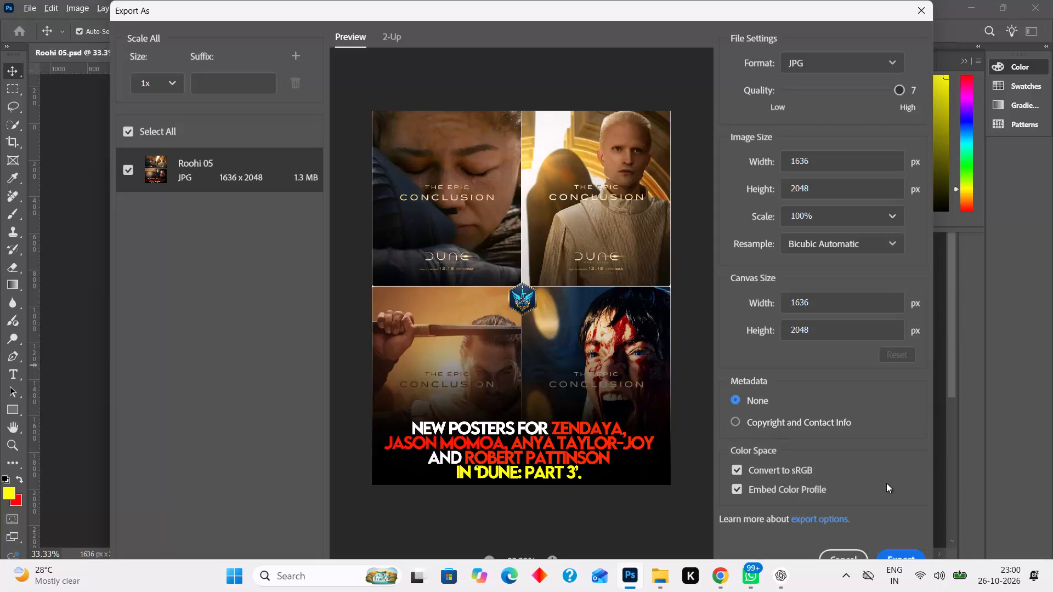
Export the four-poster collage as a JPG named 403 in the z - Copy folder.
{"action": "left_click", "coordinate": [894, 554]}
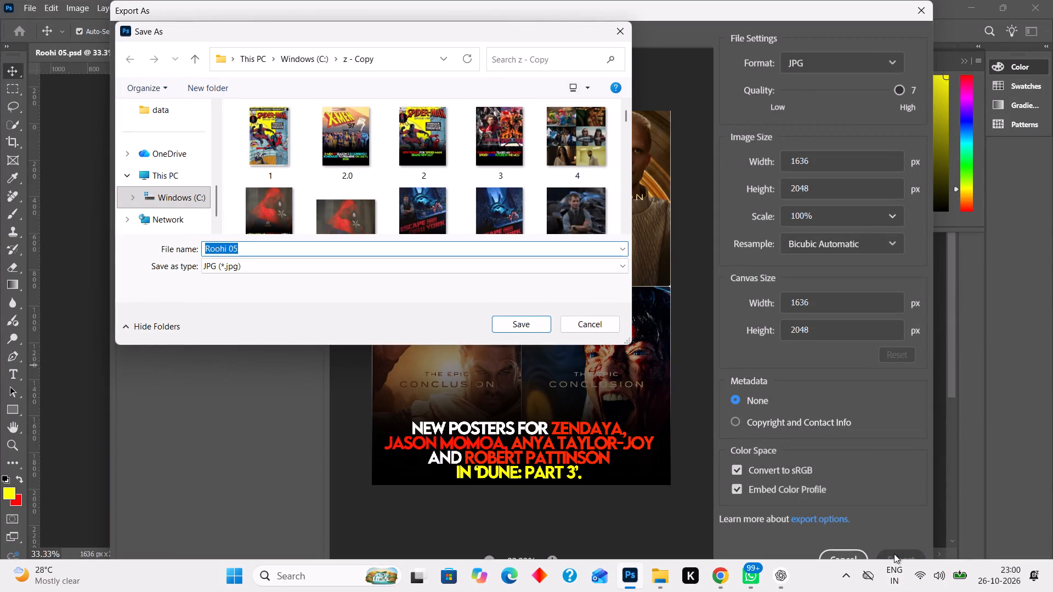
{"action": "key", "text": "3"}
{"action": "key", "text": "BackSpace"}
{"action": "type", "text": "403"}
{"action": "key", "text": "Return"}
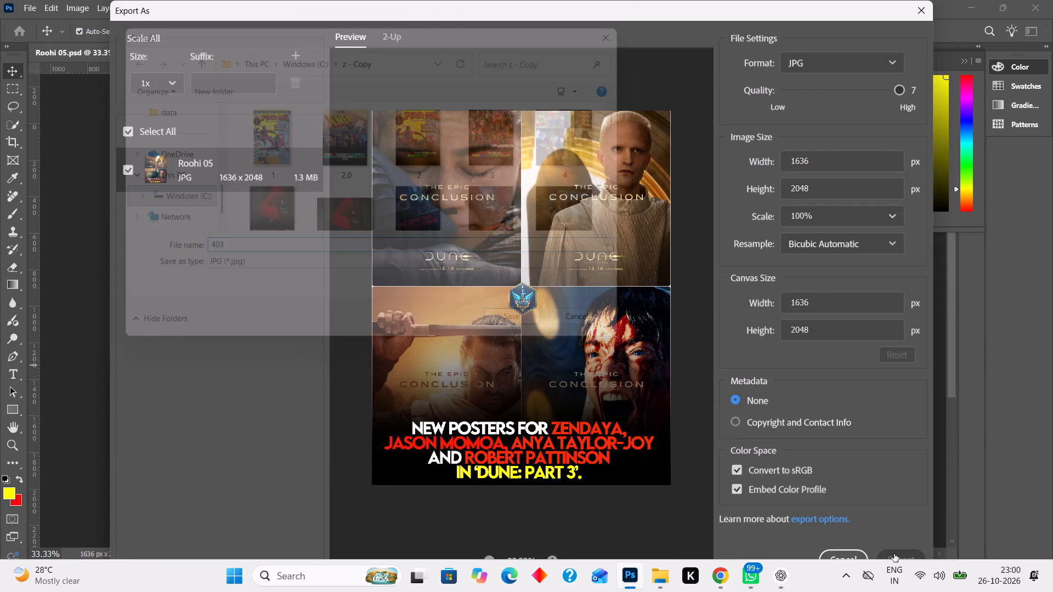
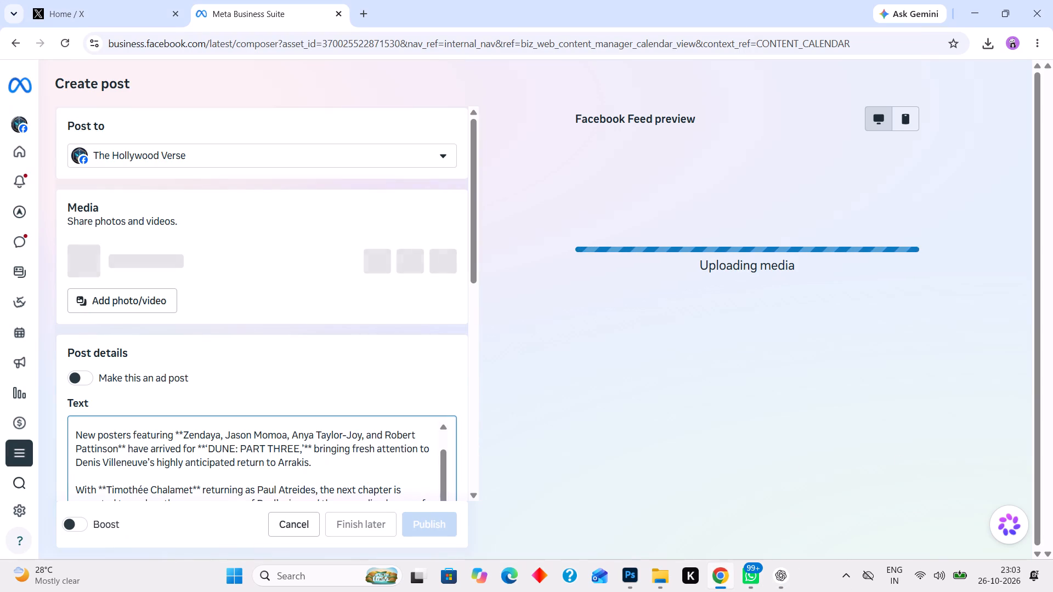
Remove the double asterisks at both ends of the post text's first line, 'NEW CHARACTER POSTERS FOR 'DUNE: PART THREE' ARE HERE!'.
{"action": "scroll", "coordinate": [281, 457], "scroll_direction": "up", "scroll_amount": 1}
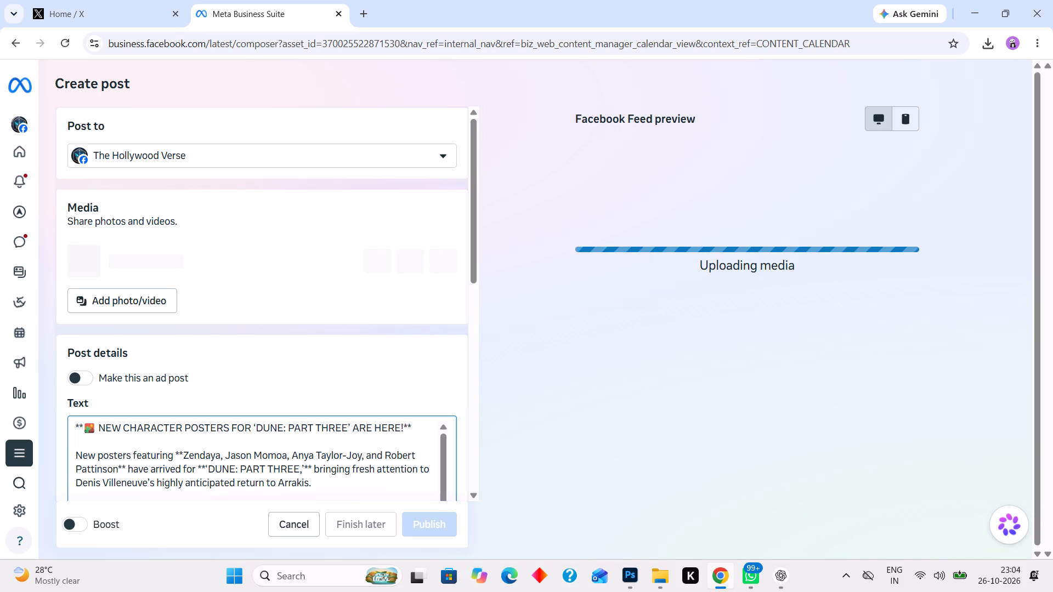
{"action": "left_click_drag", "start_coordinate": [82, 425], "coordinate": [69, 425]}
{"action": "key", "text": "BackSpace"}
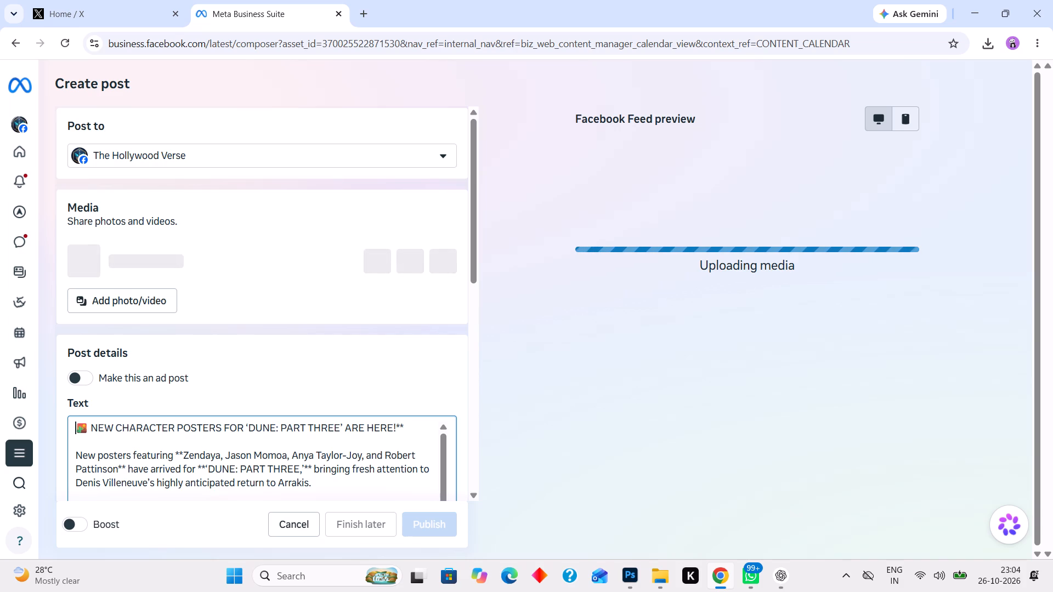
{"action": "left_click", "coordinate": [411, 425]}
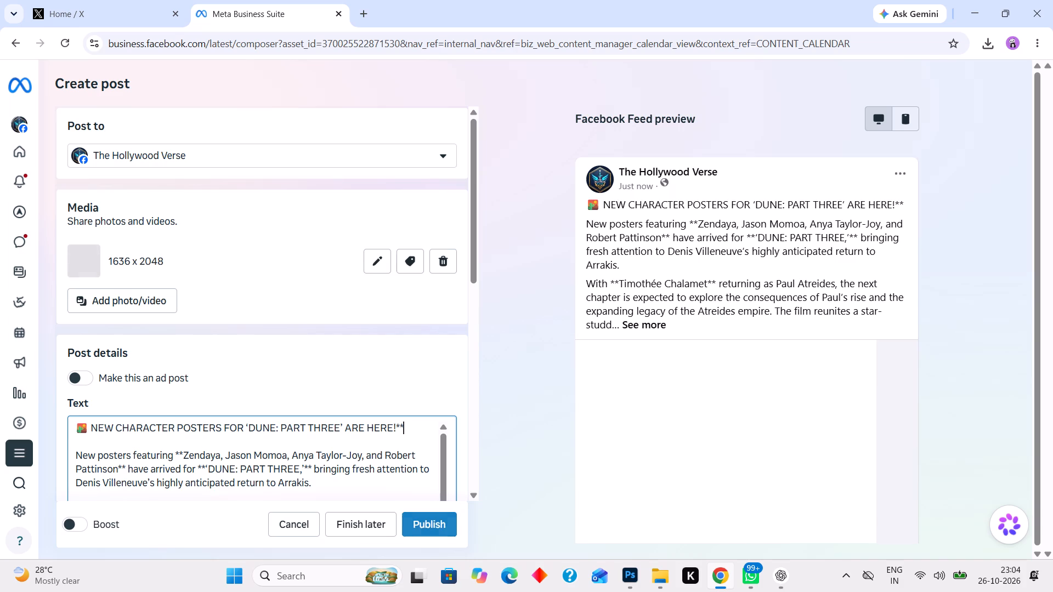
{"action": "key", "text": "BackSpace"}
{"action": "key", "text": "BackSpace"}
Turn on the date and time scheduling option for the post.
{"action": "scroll", "coordinate": [411, 425], "scroll_direction": "down", "scroll_amount": 4}
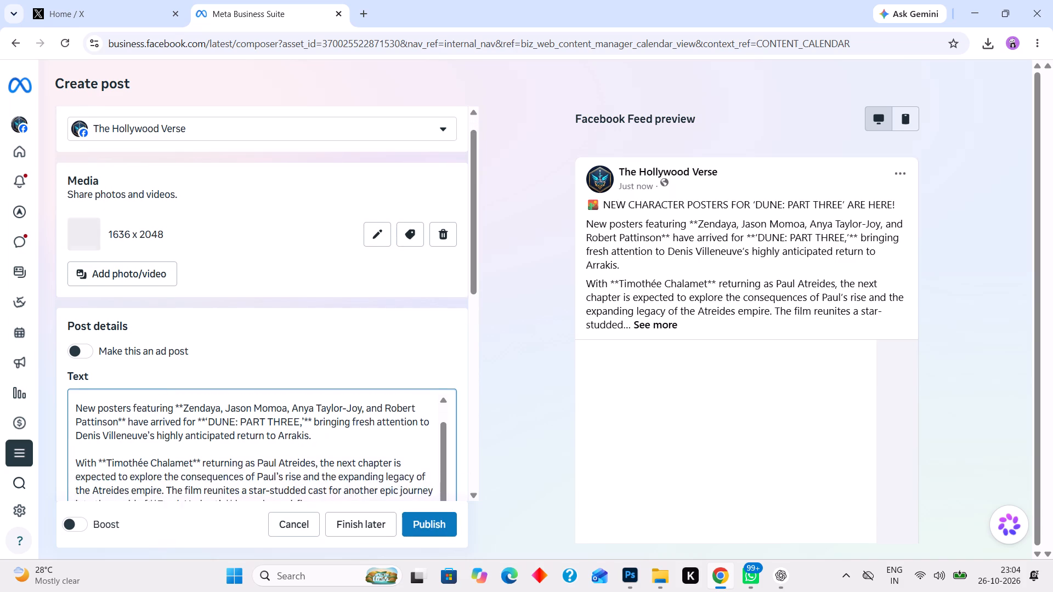
{"action": "scroll", "coordinate": [411, 425], "scroll_direction": "down", "scroll_amount": 4}
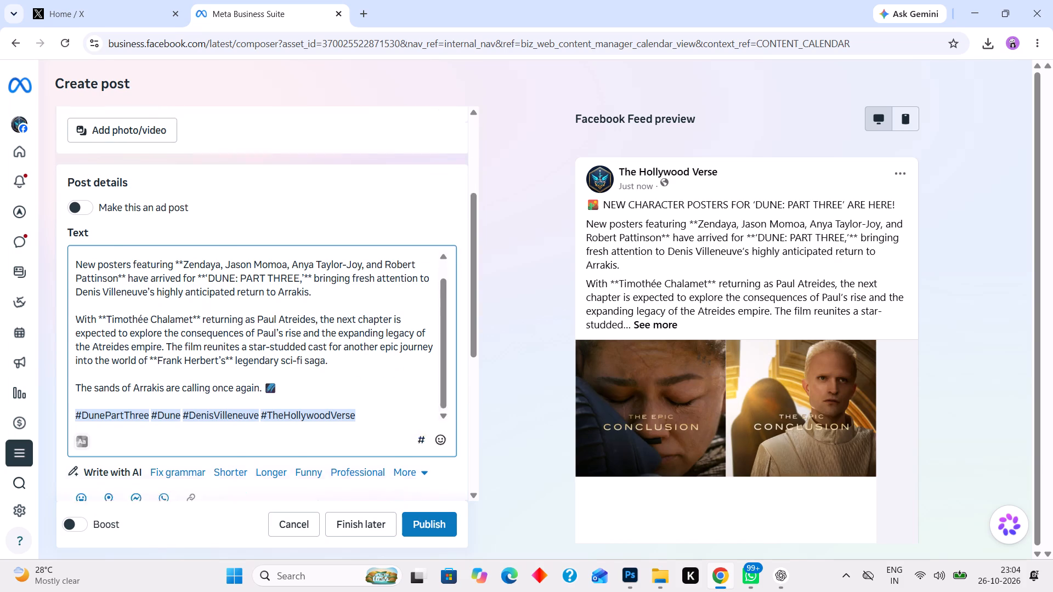
{"action": "scroll", "coordinate": [412, 400], "scroll_direction": "down", "scroll_amount": 2}
{"action": "left_click", "coordinate": [443, 389]}
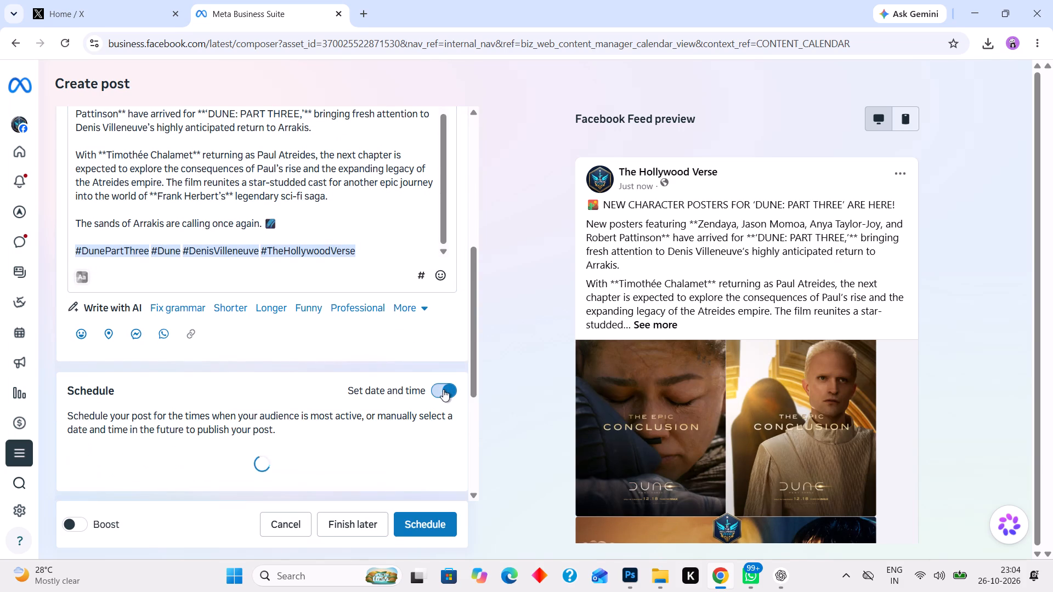
Set the Facebook publishing slot to 26 October 2026 at 23:30 and schedule the post.
{"action": "scroll", "coordinate": [430, 426], "scroll_direction": "down", "scroll_amount": 3}
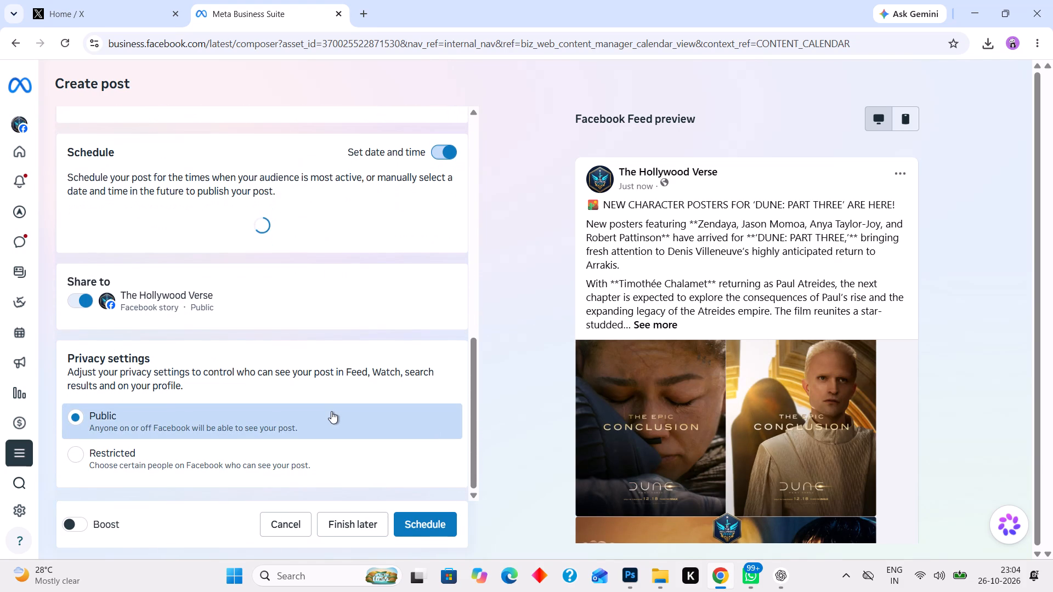
{"action": "scroll", "coordinate": [331, 411], "scroll_direction": "down", "scroll_amount": 3}
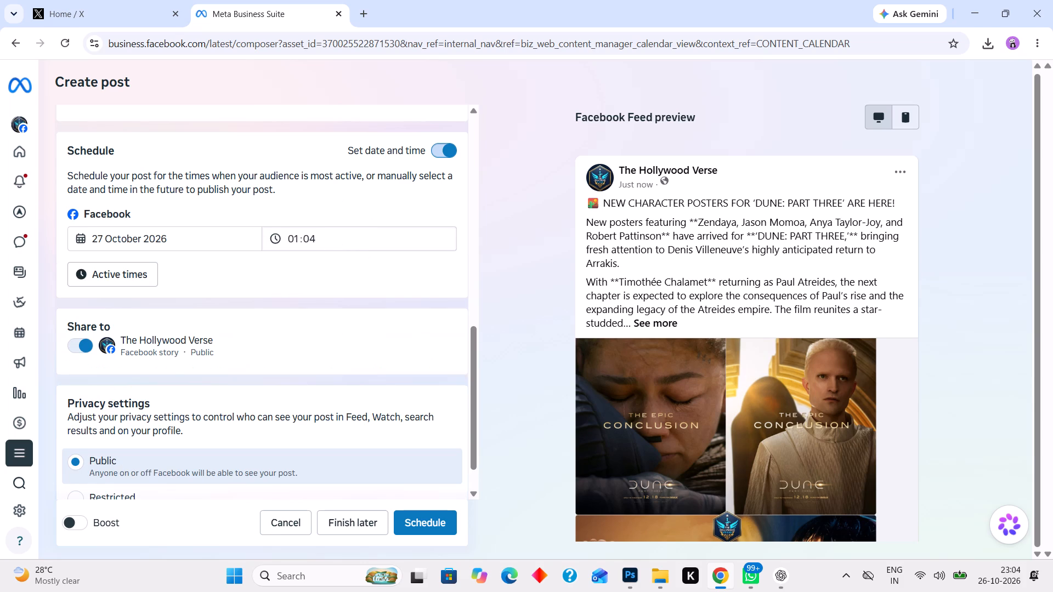
{"action": "left_click", "coordinate": [296, 237]}
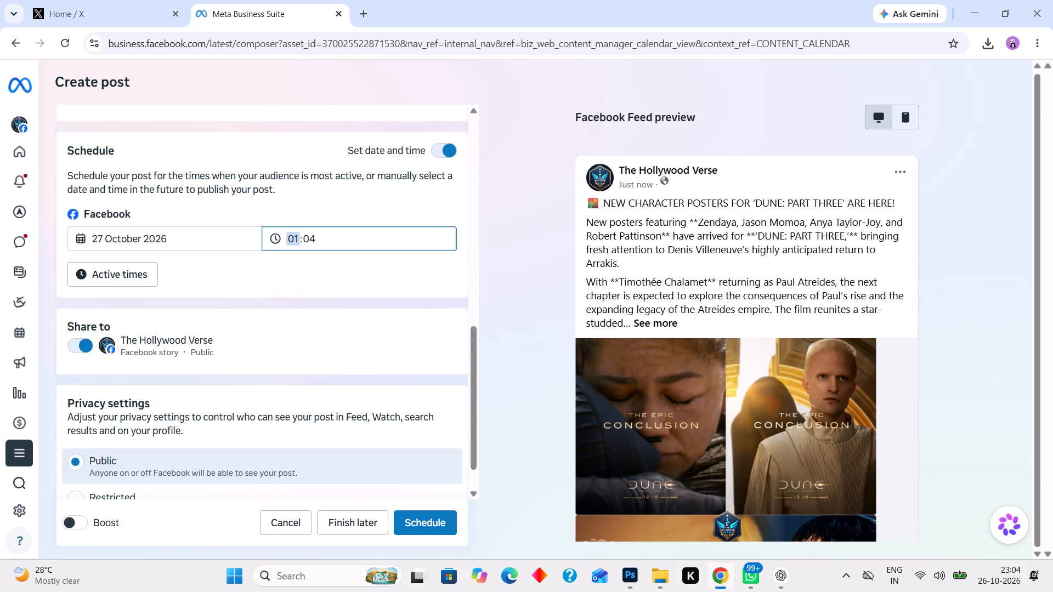
{"action": "left_click", "coordinate": [95, 240]}
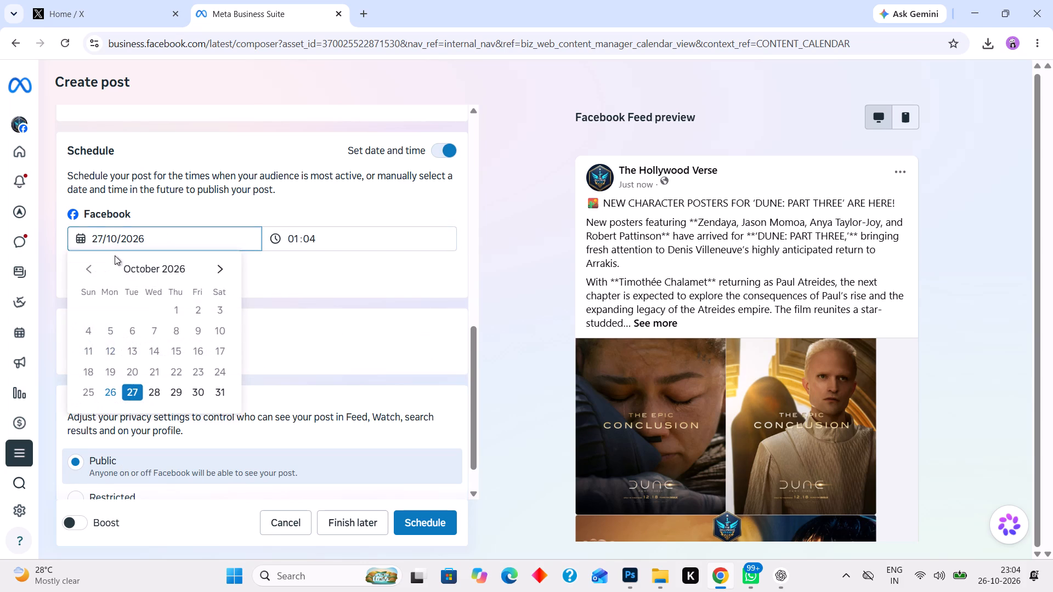
{"action": "left_click", "coordinate": [111, 388]}
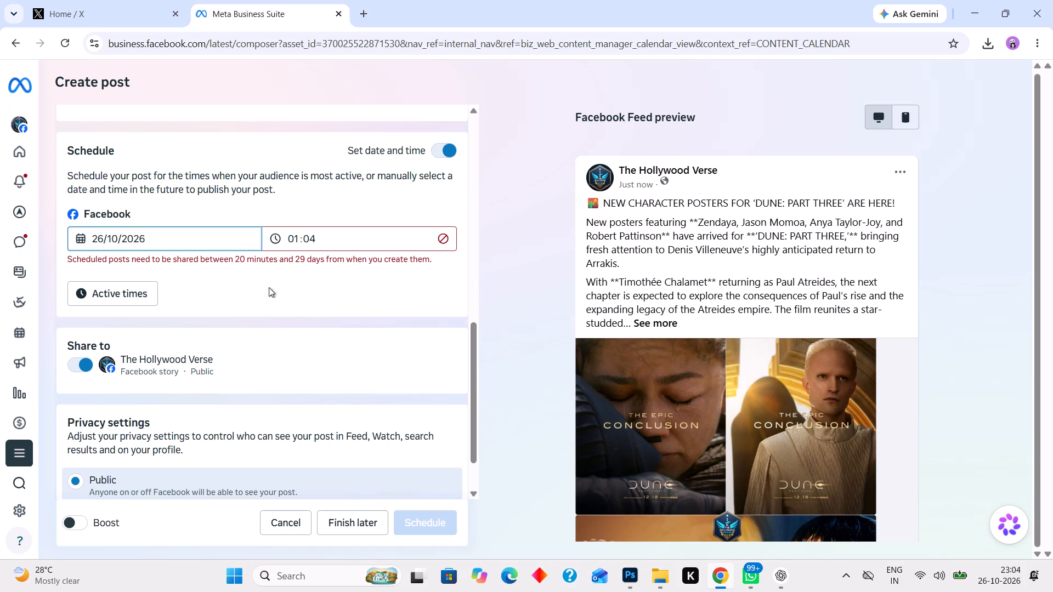
{"action": "left_click", "coordinate": [293, 238]}
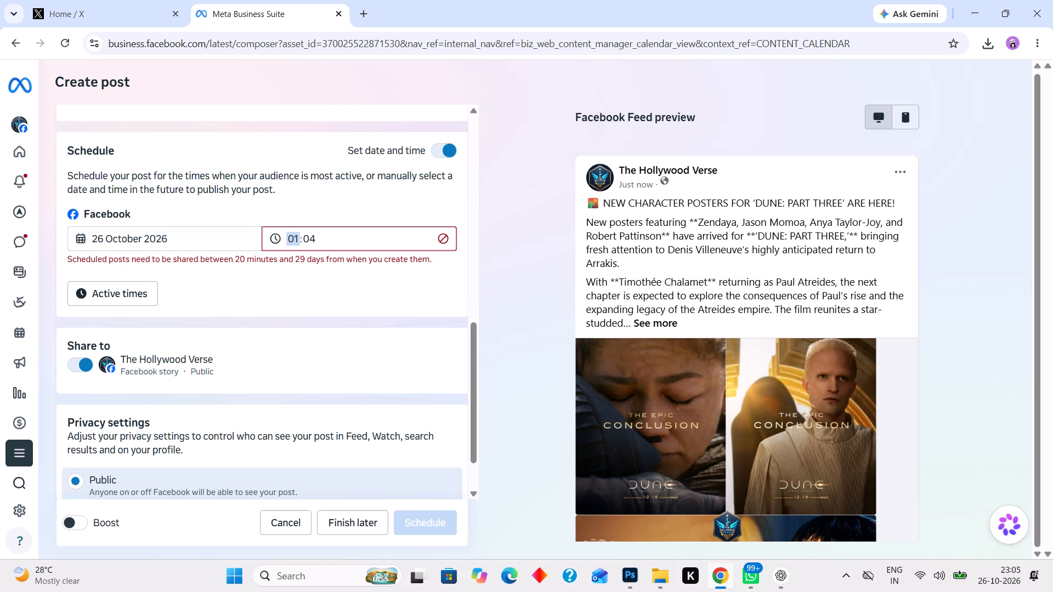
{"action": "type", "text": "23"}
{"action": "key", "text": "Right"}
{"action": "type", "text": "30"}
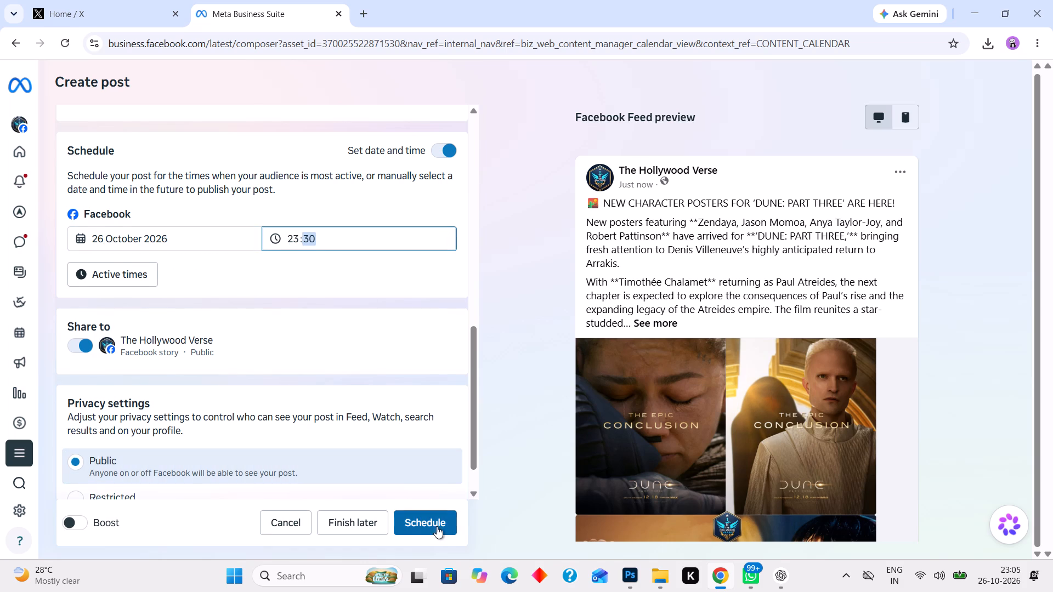
{"action": "left_click", "coordinate": [435, 526]}
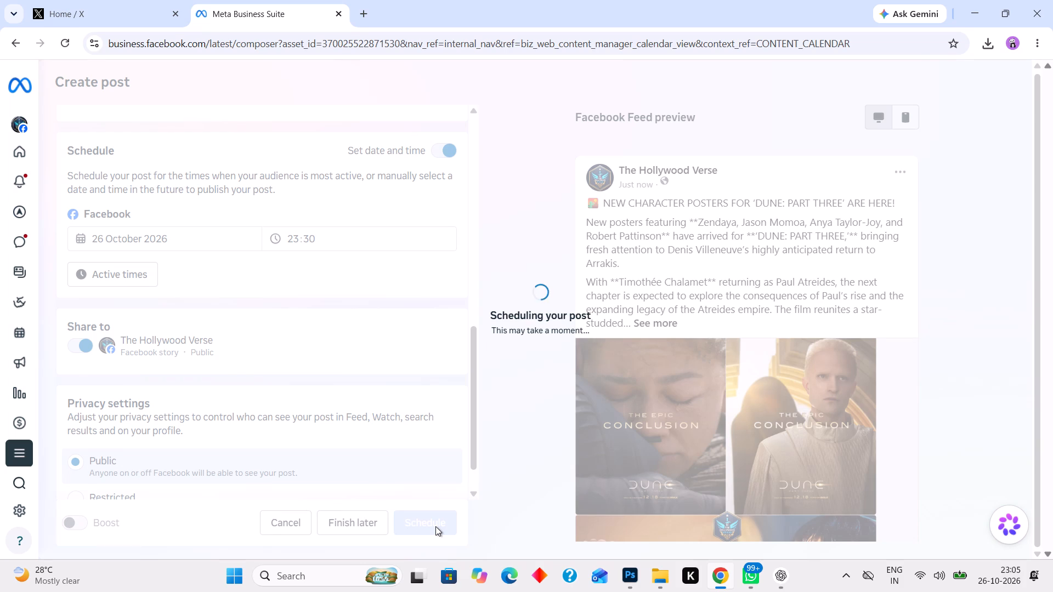